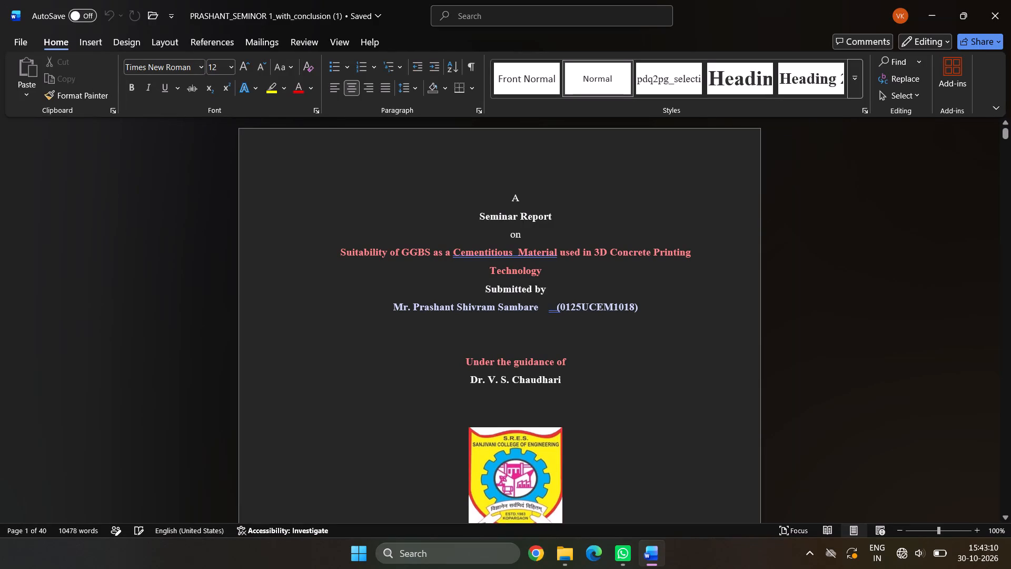
Remove the blank lines above the Acknowledgement heading so it starts on the first line of its page.
scroll(558, 293, down, 4)
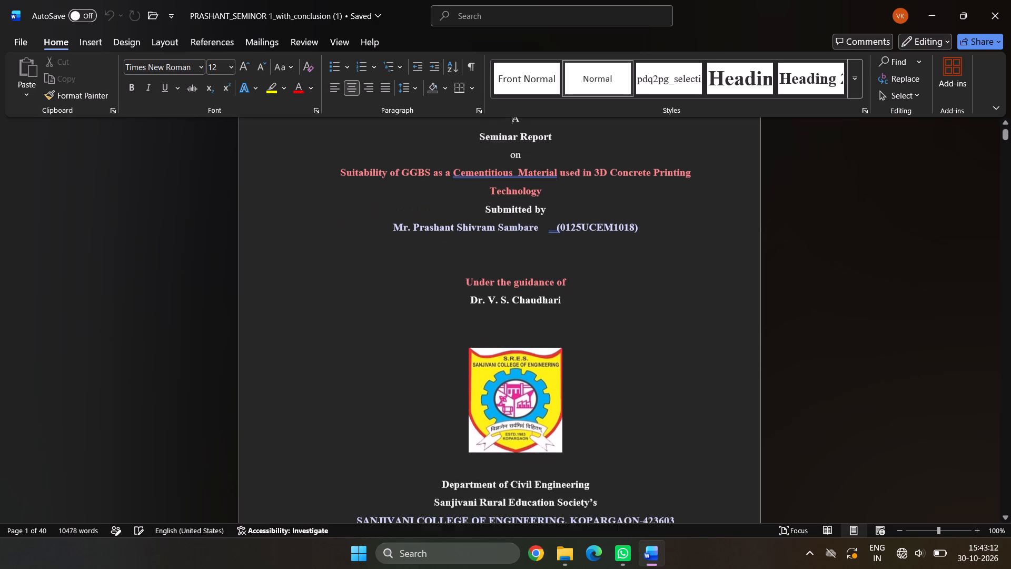
scroll(561, 264, down, 20)
scroll(561, 264, down, 5)
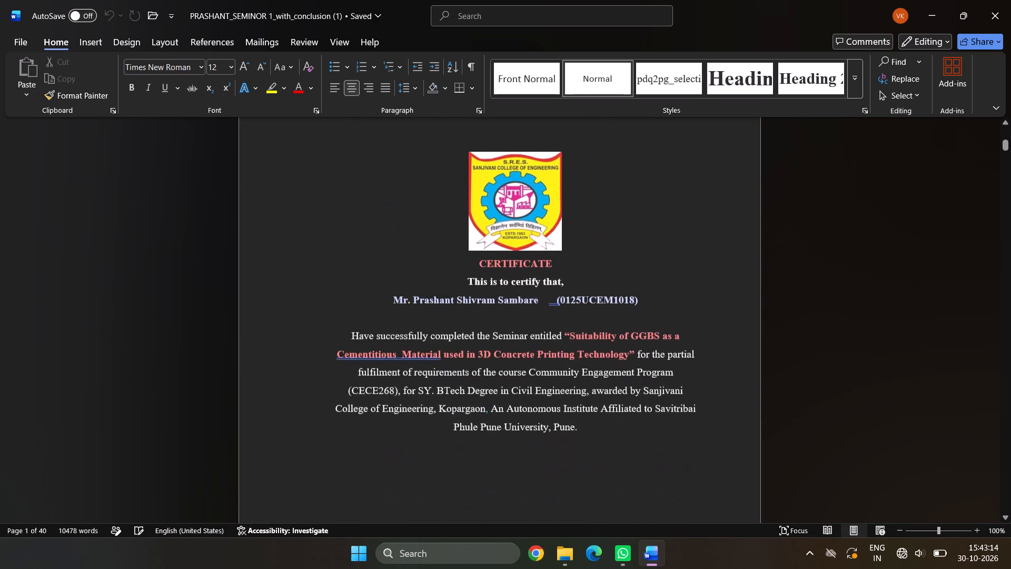
scroll(557, 277, down, 16)
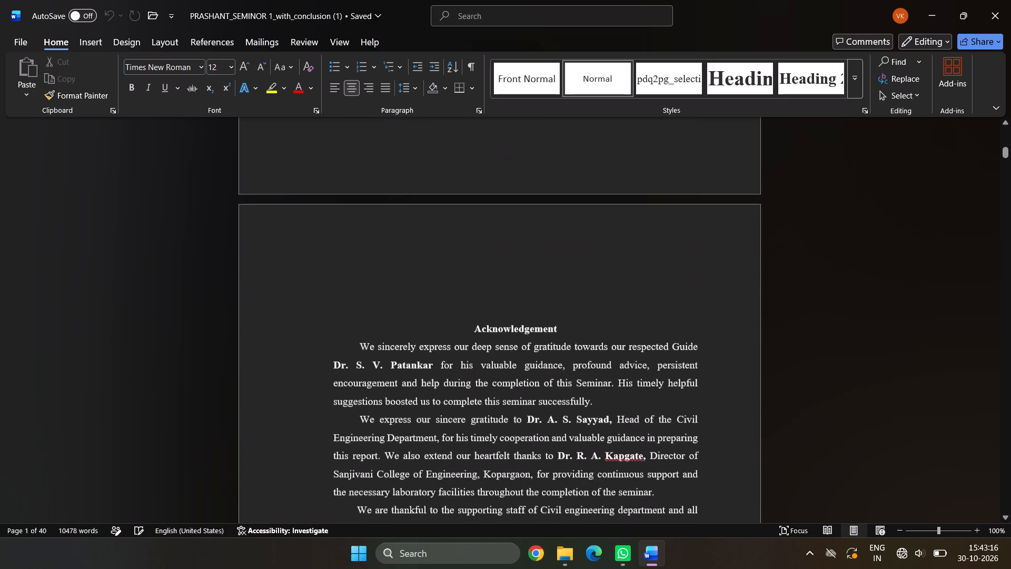
scroll(554, 285, down, 2)
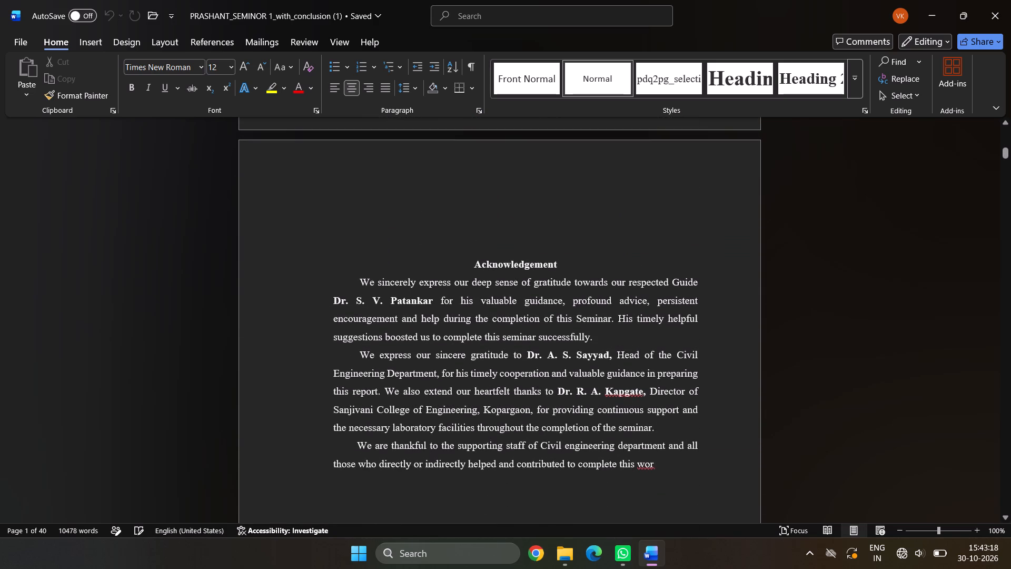
click(474, 260)
scroll(470, 284, down, 6)
scroll(444, 266, up, 9)
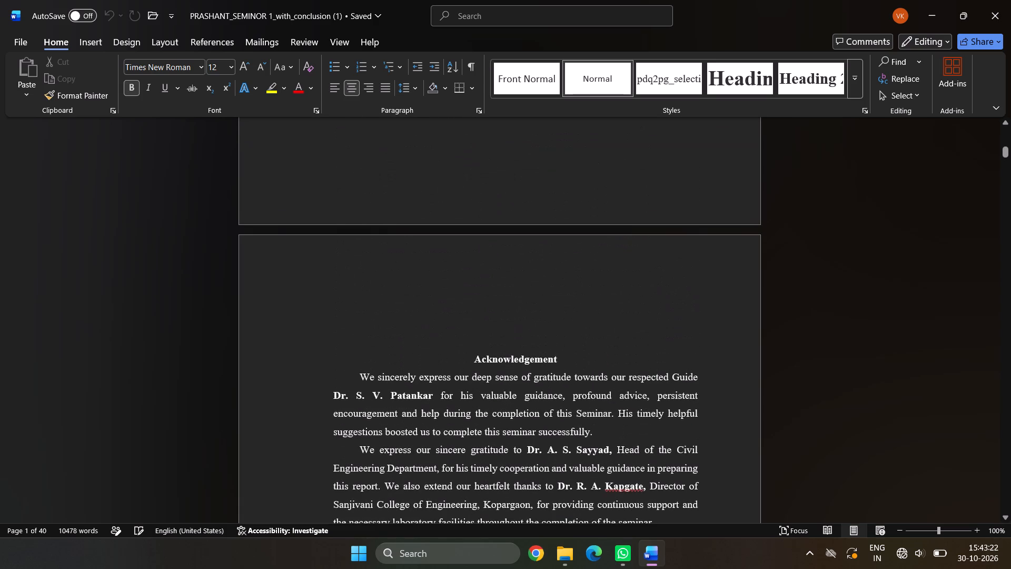
key(BackSpace)
key(BackSpace)
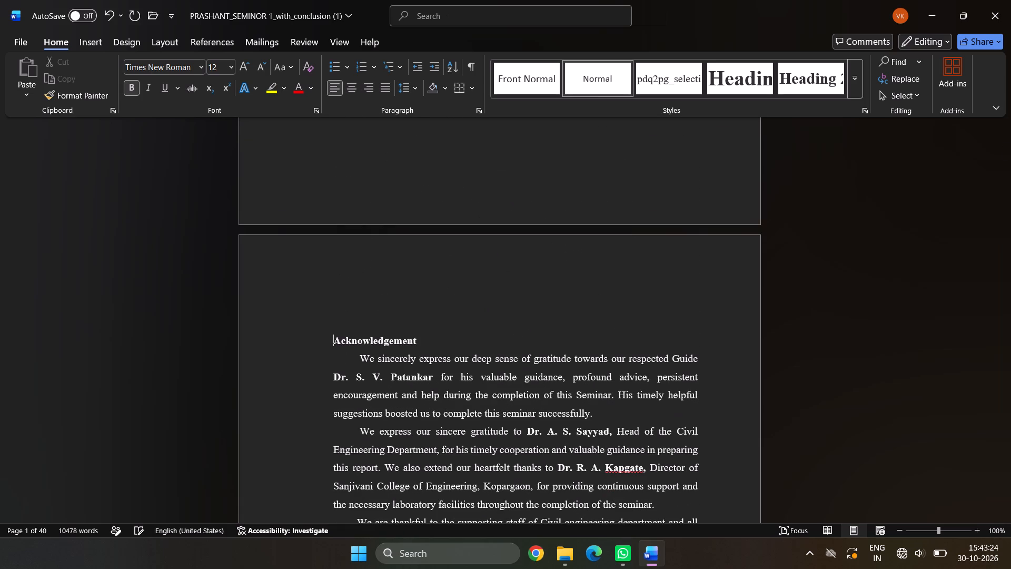
key(BackSpace)
key(BackSpace)
key(BackSpace)
key(BackSpace)
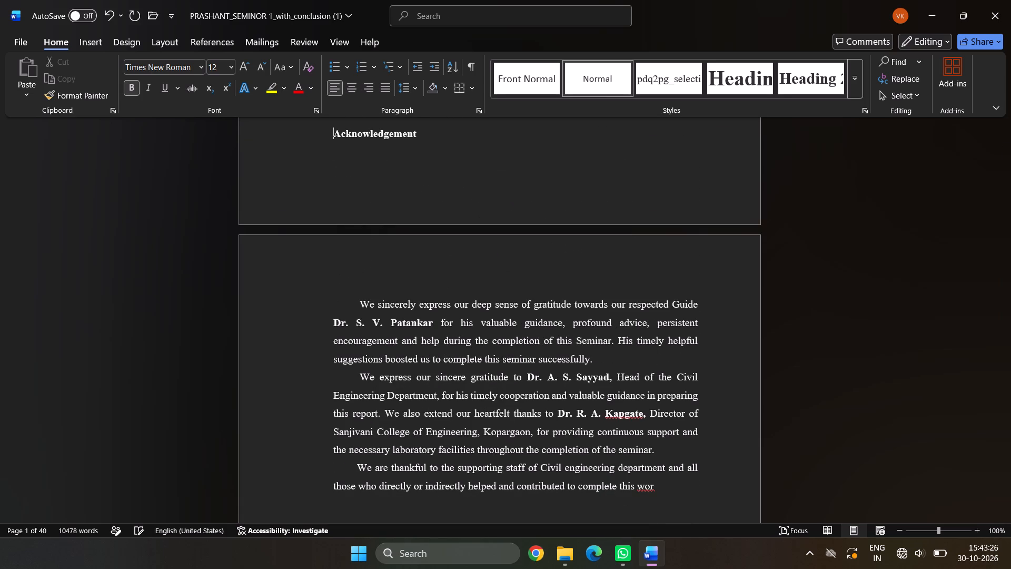
key(Return)
key(Return)
key(Return)
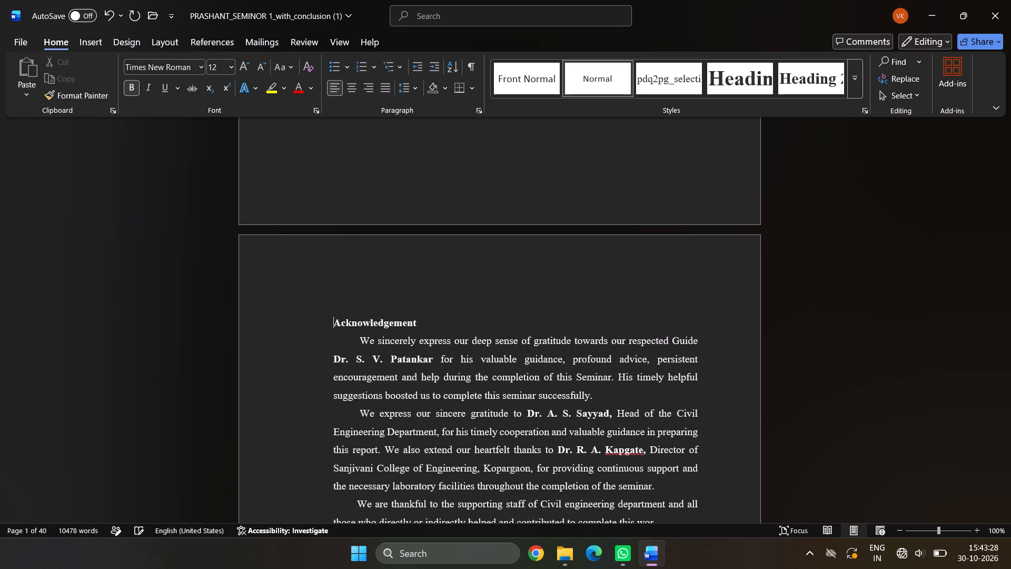
key(BackSpace)
click(461, 371)
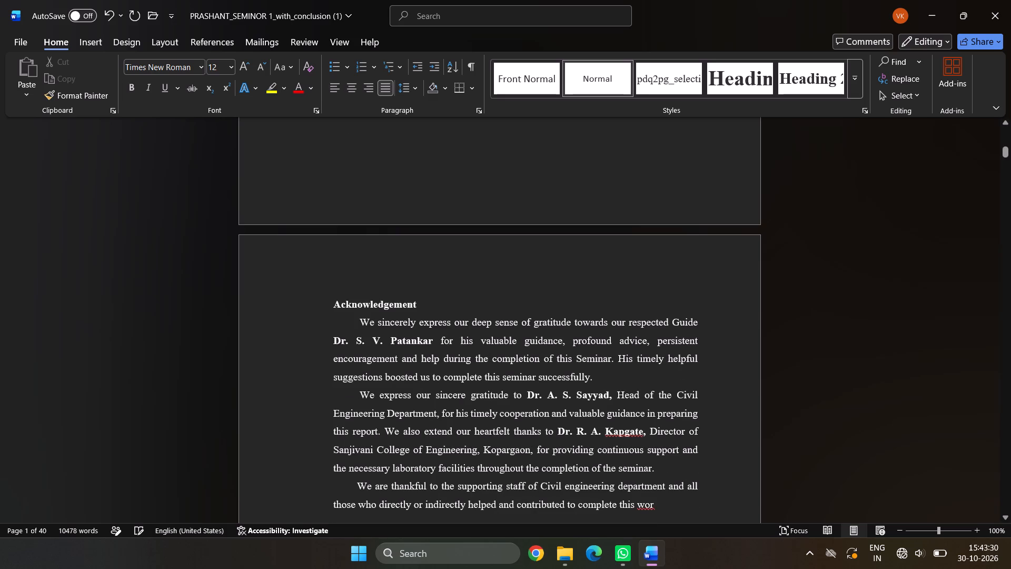
Center the Acknowledgement heading.
drag(334, 300, 450, 301)
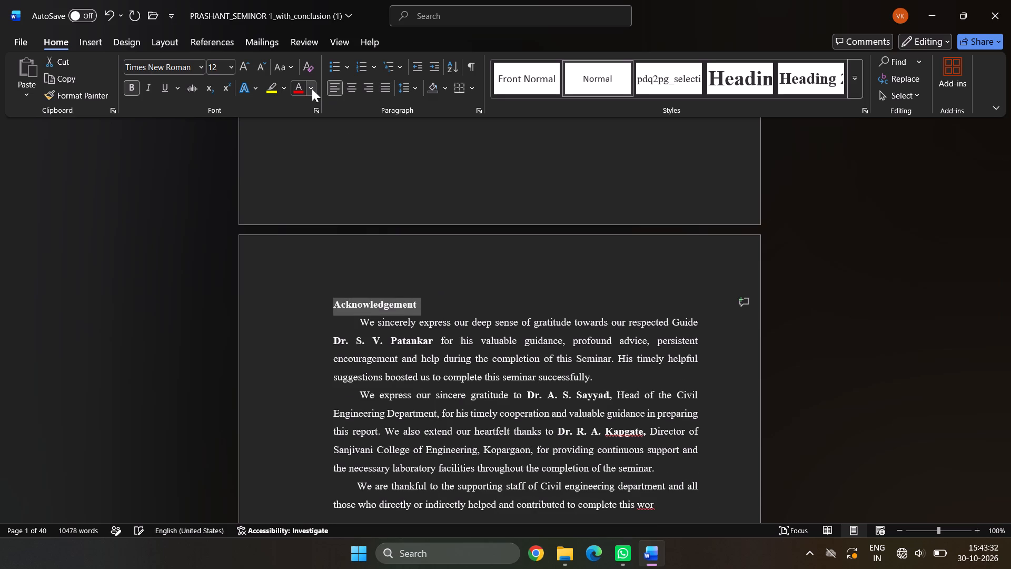
click(352, 83)
Remove the leading spaces from the first Acknowledgement paragraph, starting "We sincerely express", so it begins flush with the margin.
click(361, 318)
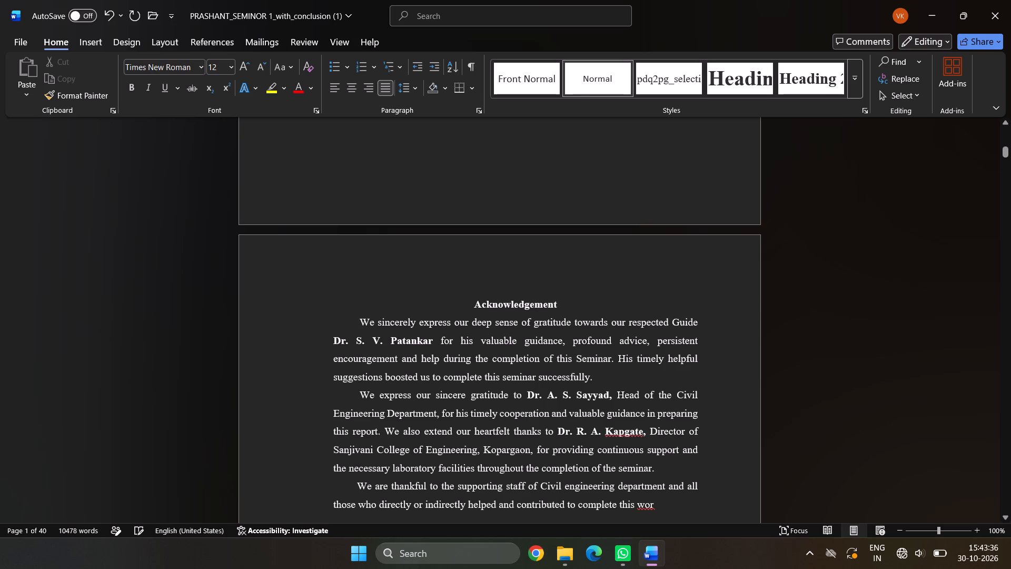
key(BackSpace)
key(BackSpace)
key(BackSpace)
key(BackSpace)
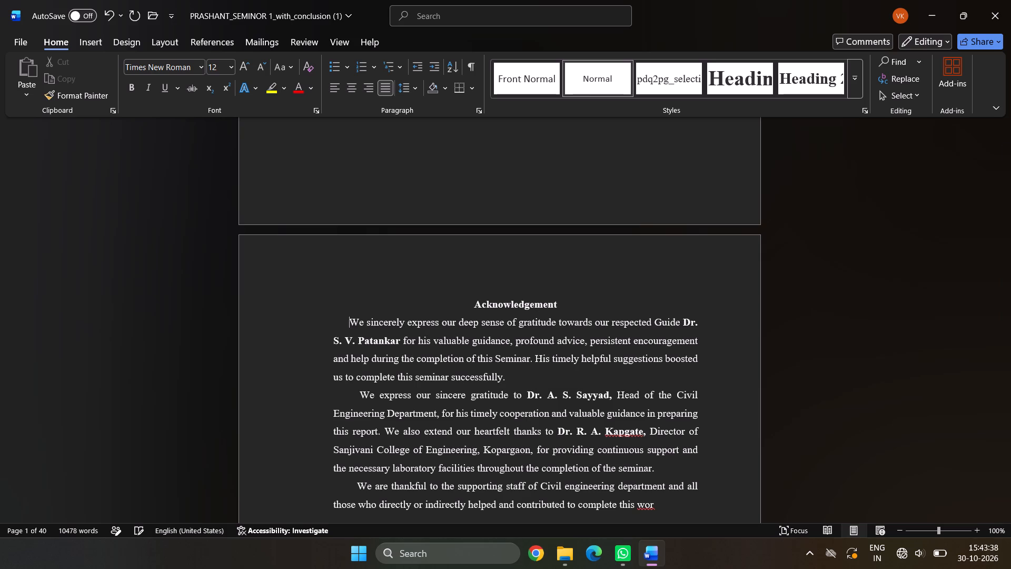
key(BackSpace)
key(BackSpace)
key(BackSpace)
key(BackSpace)
key(BackSpace)
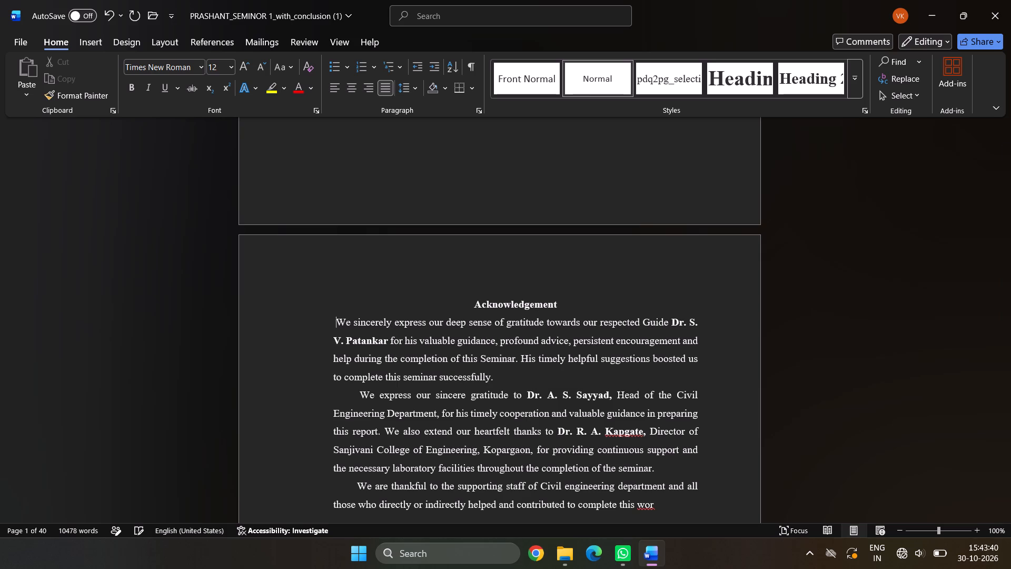
key(BackSpace)
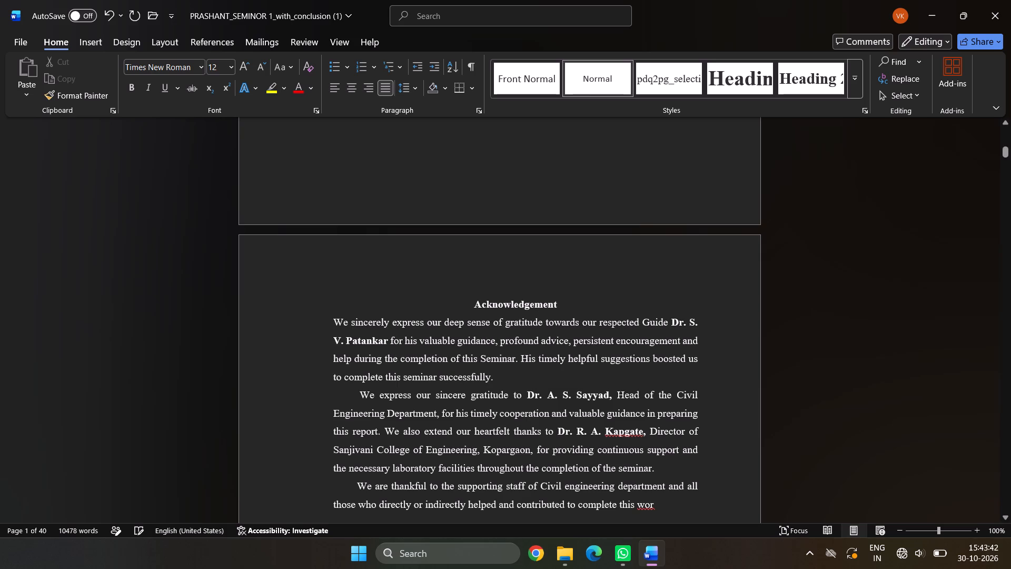
Remove the leading spaces from the second Acknowledgement paragraph, starting "We express our sincere gratitude".
click(361, 399)
key(BackSpace)
key(BackSpace)
key(BackSpace)
key(BackSpace)
key(BackSpace)
key(BackSpace)
key(BackSpace)
key(BackSpace)
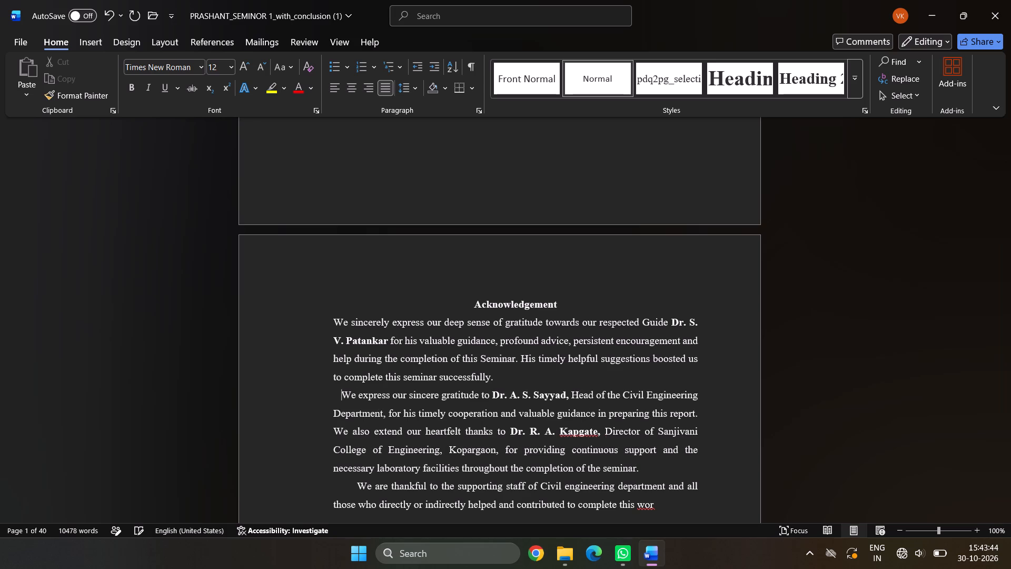
key(BackSpace)
key(BackSpace)
scroll(366, 394, down, 5)
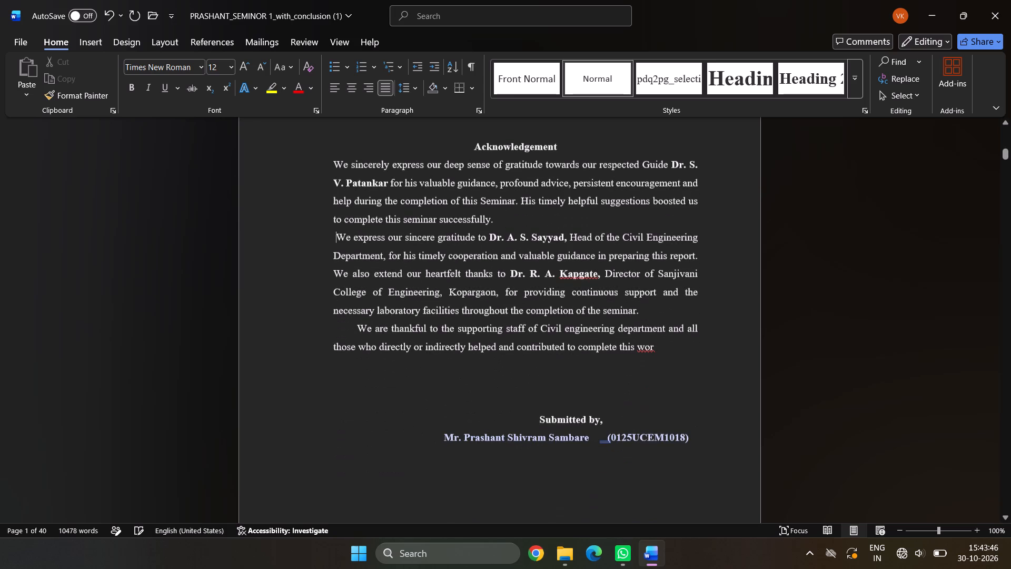
key(BackSpace)
Remove the leading spaces from the third Acknowledgement paragraph, starting "We are thankful".
click(356, 332)
key(BackSpace)
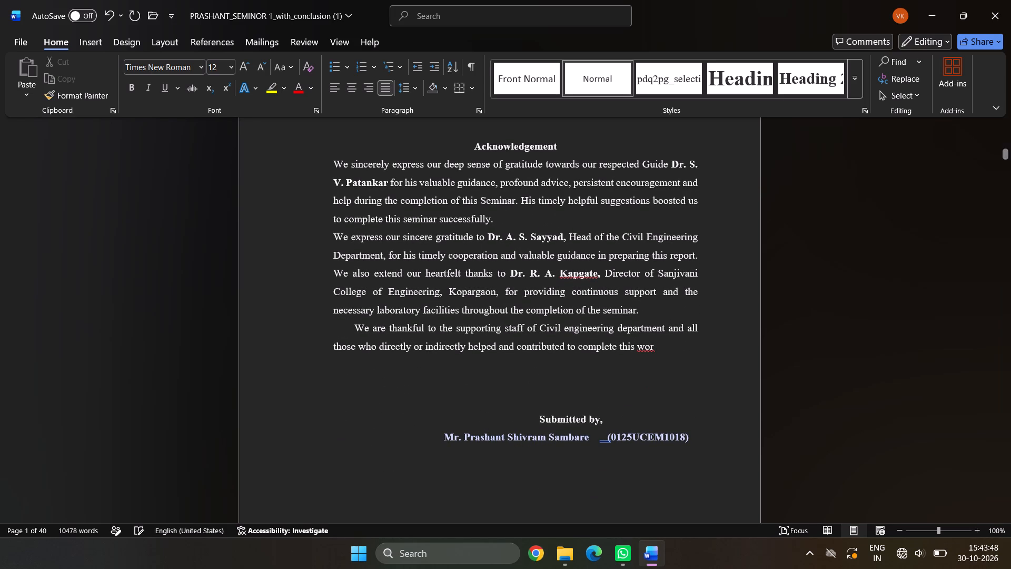
key(BackSpace)
key(BackSpace)
key(BackSpace)
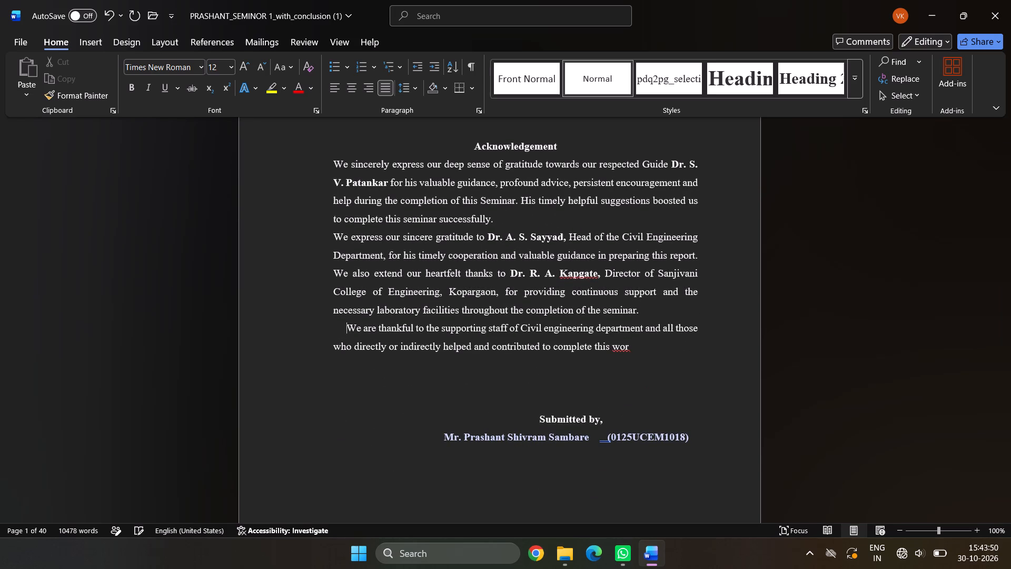
key(BackSpace)
key(BackSpace)
key(BackSpace)
key(BackSpace)
key(BackSpace)
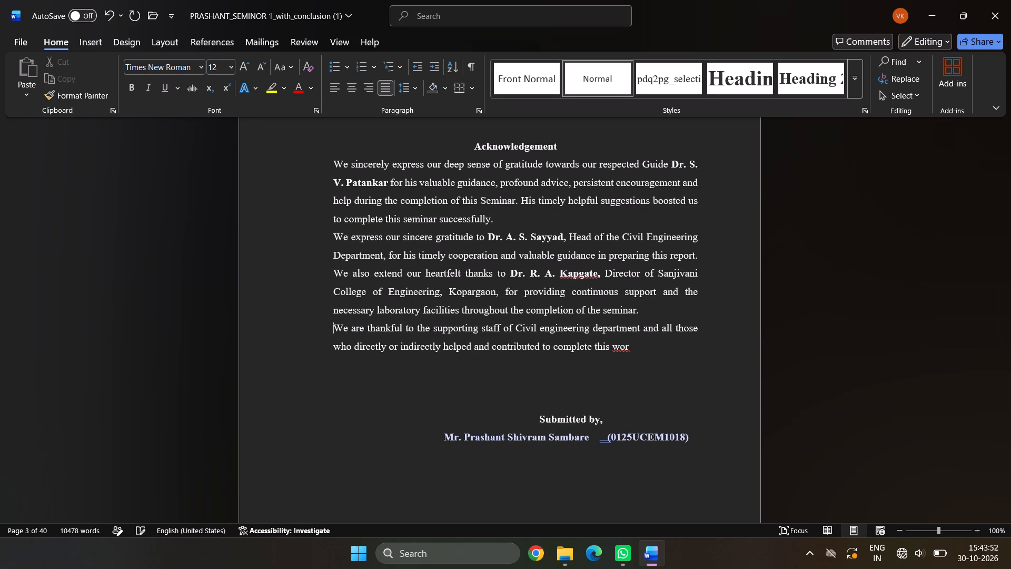
Switch the Acknowledgement text, from its first paragraph through the submitter's name line, from justified to left alignment.
drag(334, 164, 742, 436)
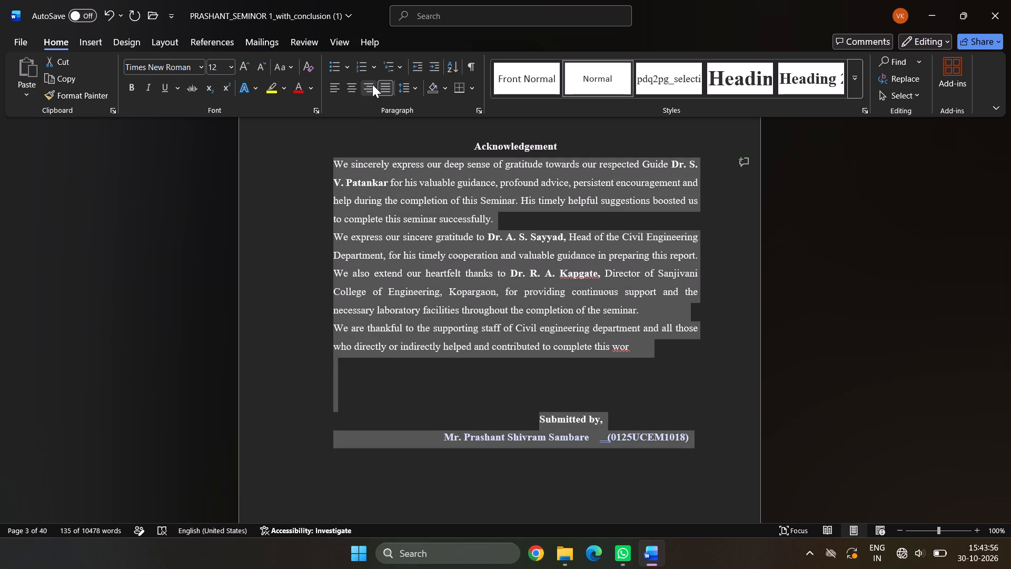
click(386, 90)
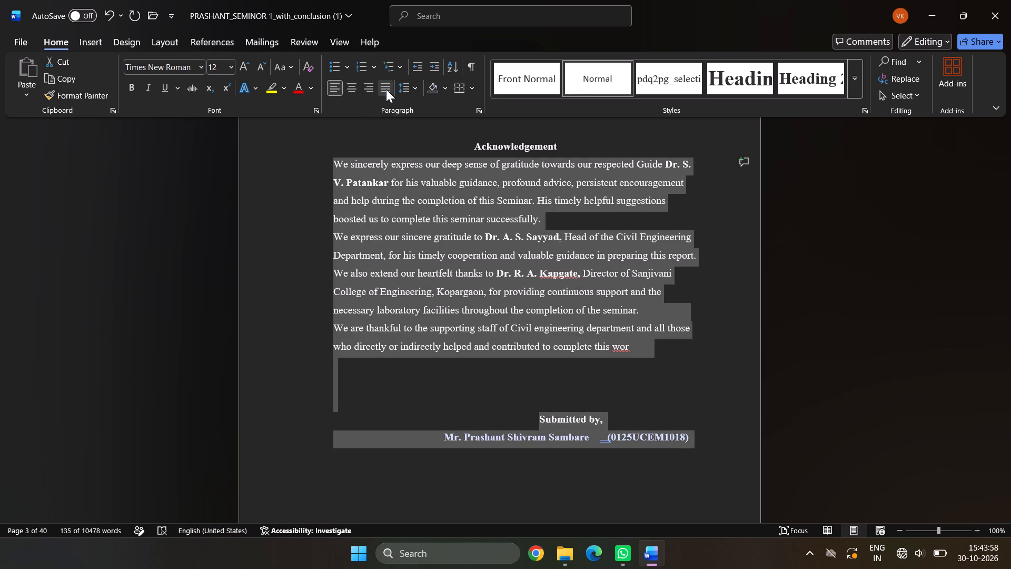
click(310, 256)
click(460, 353)
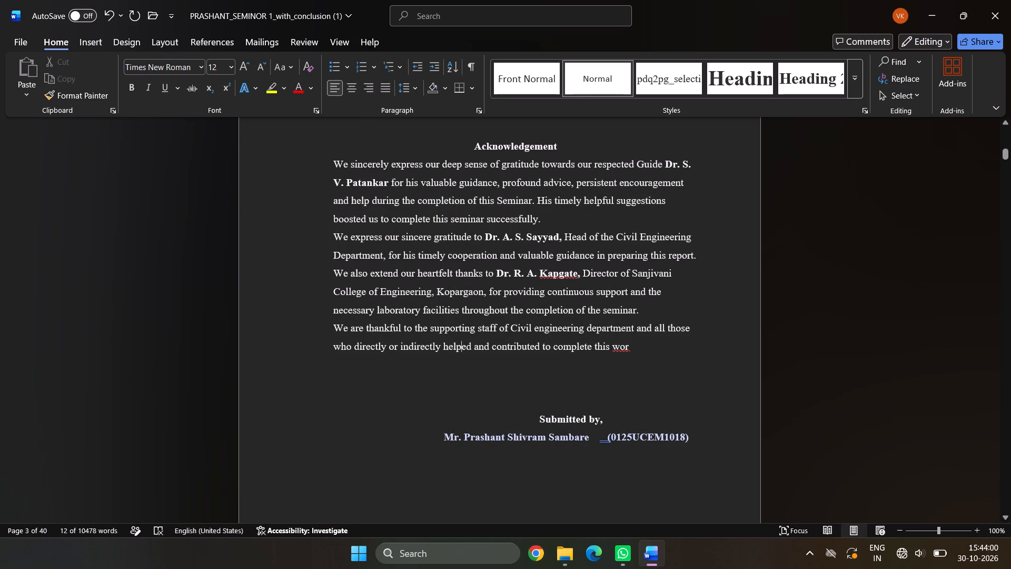
Insert four blank lines above the Content heading to push it and its table onto the next page.
scroll(500, 480, down, 8)
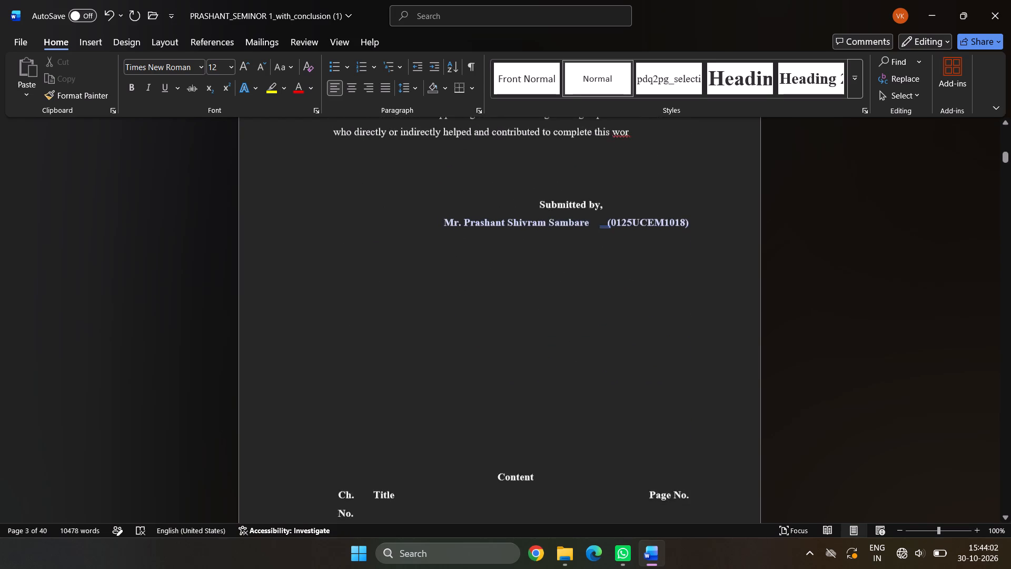
scroll(498, 463, down, 3)
click(511, 322)
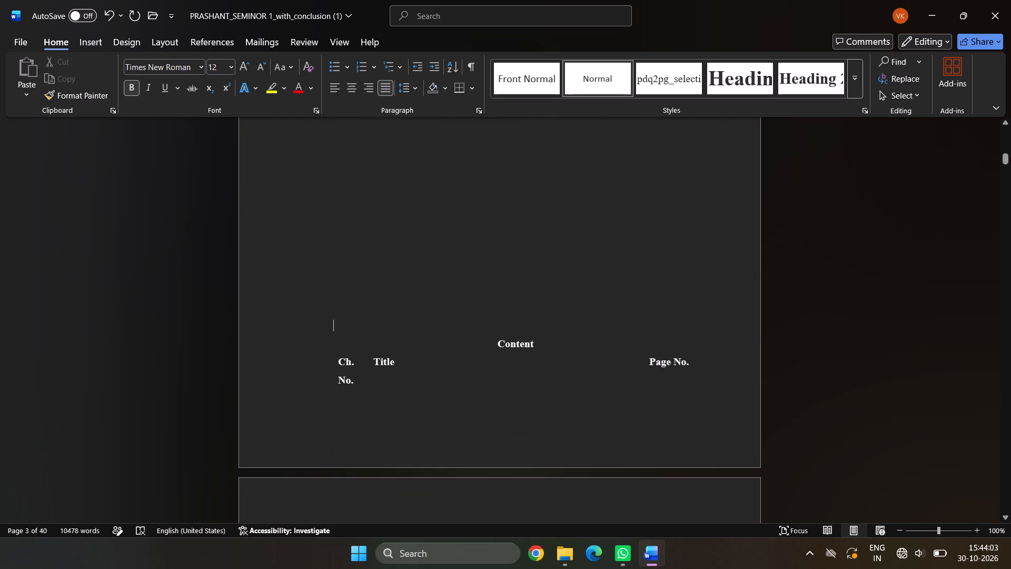
key(Return)
key(Return)
key(Return)
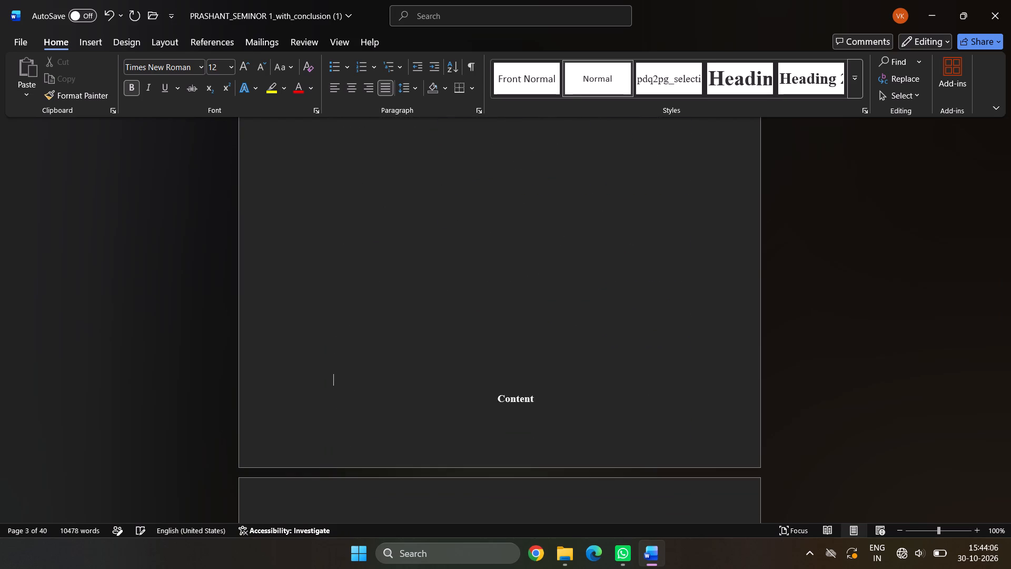
key(Return)
key(Return)
scroll(503, 337, down, 5)
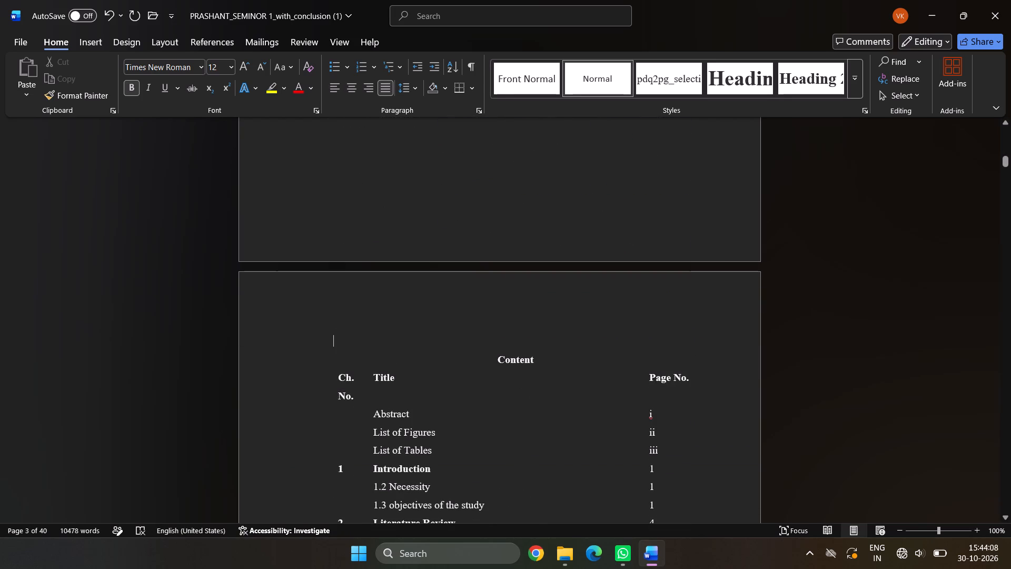
key(BackSpace)
scroll(500, 339, up, 2)
Remove the spaces before page number 13 in the "3.5 Investigation" row to align it with the Page No. column.
scroll(500, 338, down, 11)
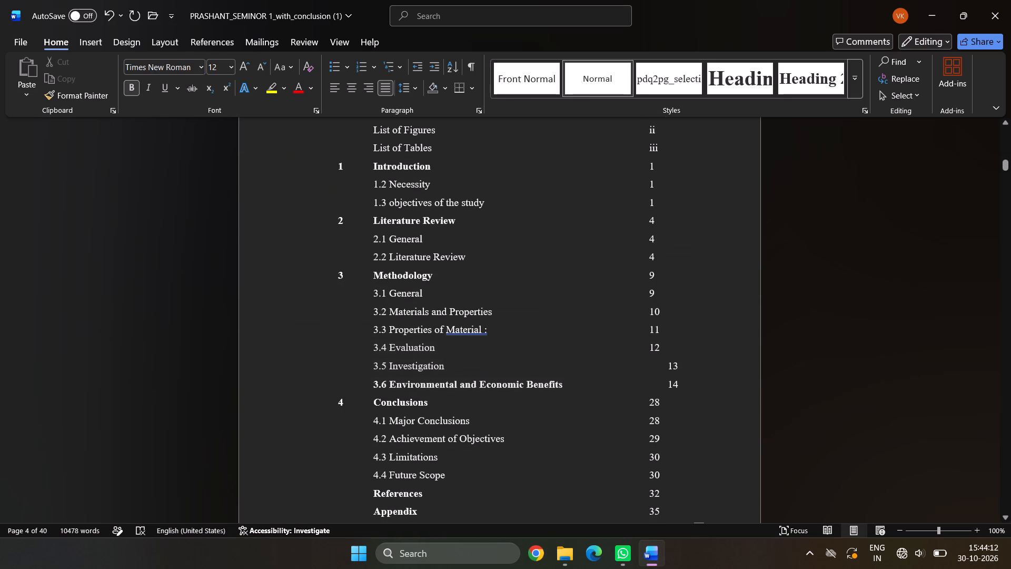
click(662, 368)
key(BackSpace)
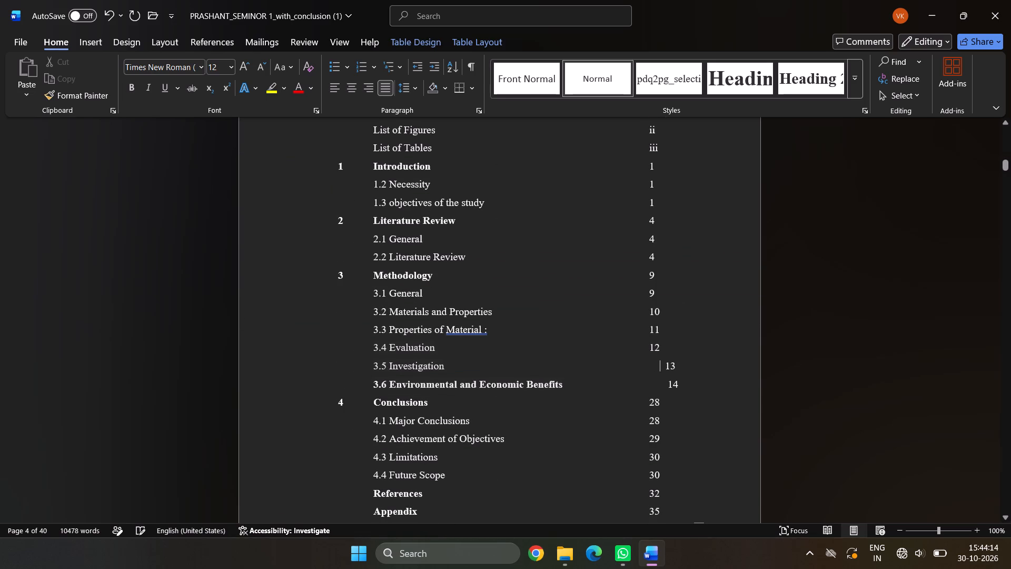
key(BackSpace)
key(BackSpace)
key(BackSpace)
key(BackSpace)
key(BackSpace)
key(Return)
click(653, 368)
key(BackSpace)
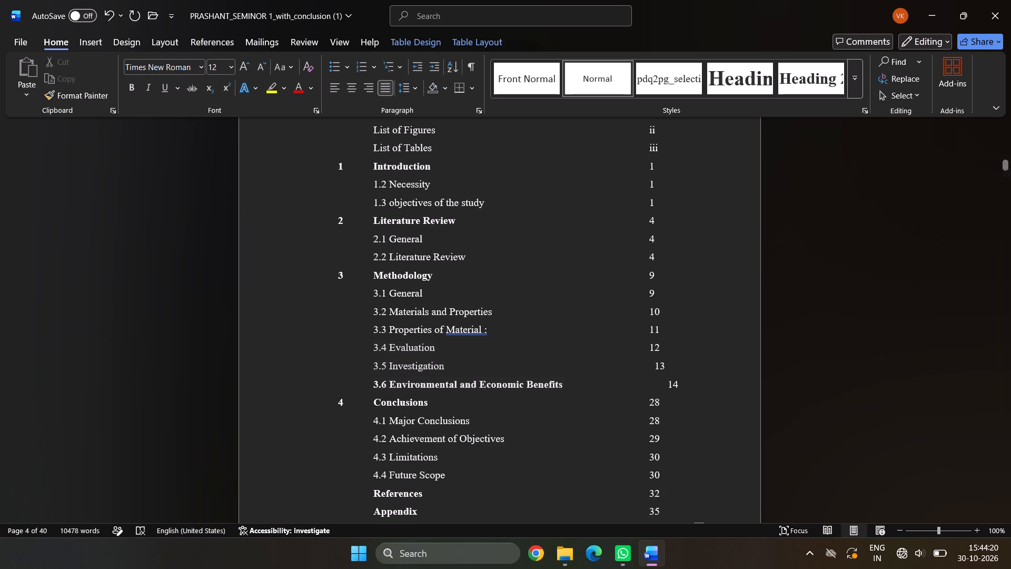
key(BackSpace)
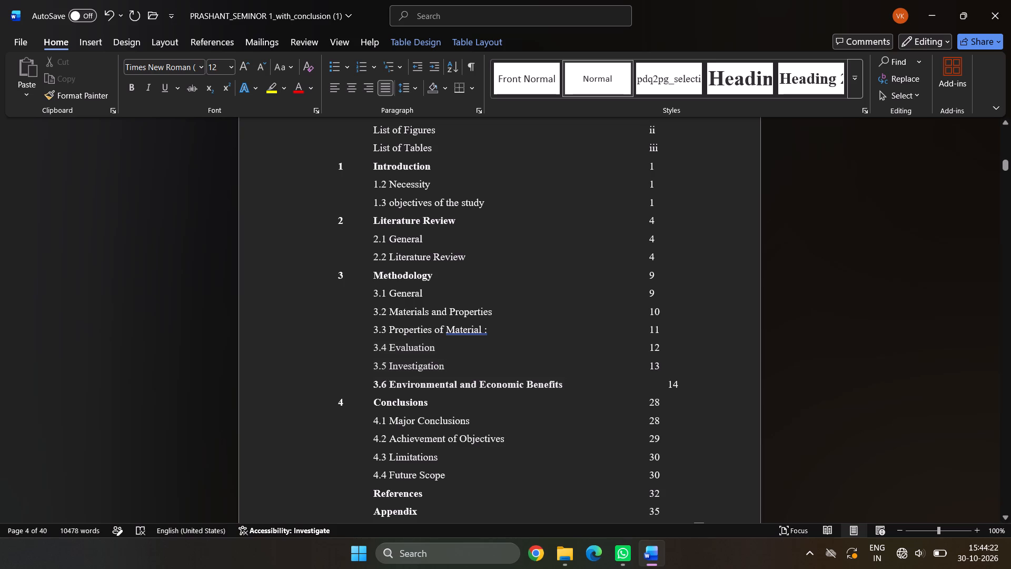
Remove the spaces before page number 14 in the "3.6 Environmental and Economic Benefits" row to align it with the column.
click(668, 385)
key(BackSpace)
key(BackSpace)
key(BackSpace)
key(BackSpace)
key(BackSpace)
key(BackSpace)
key(BackSpace)
Insert a blank line above the Chapter 2 heading to push it onto the next page with the Literature Review title.
scroll(660, 386, down, 9)
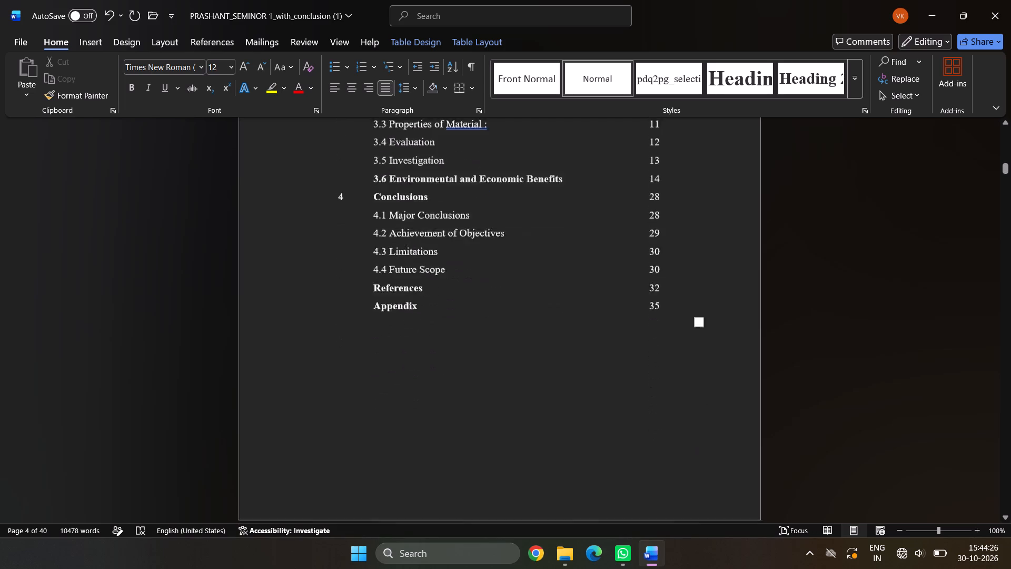
scroll(644, 375, down, 7)
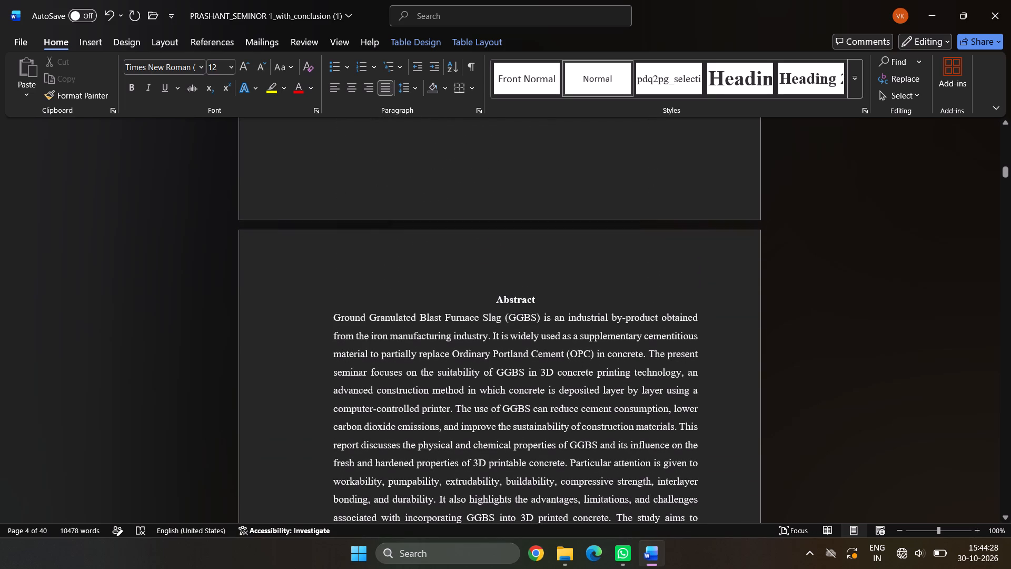
scroll(492, 290, down, 20)
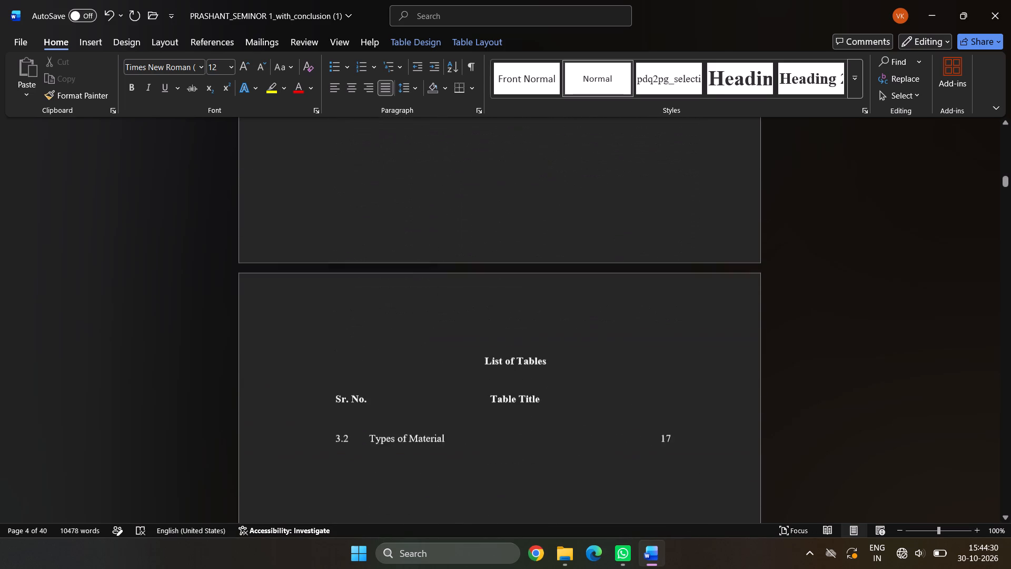
scroll(457, 379, down, 16)
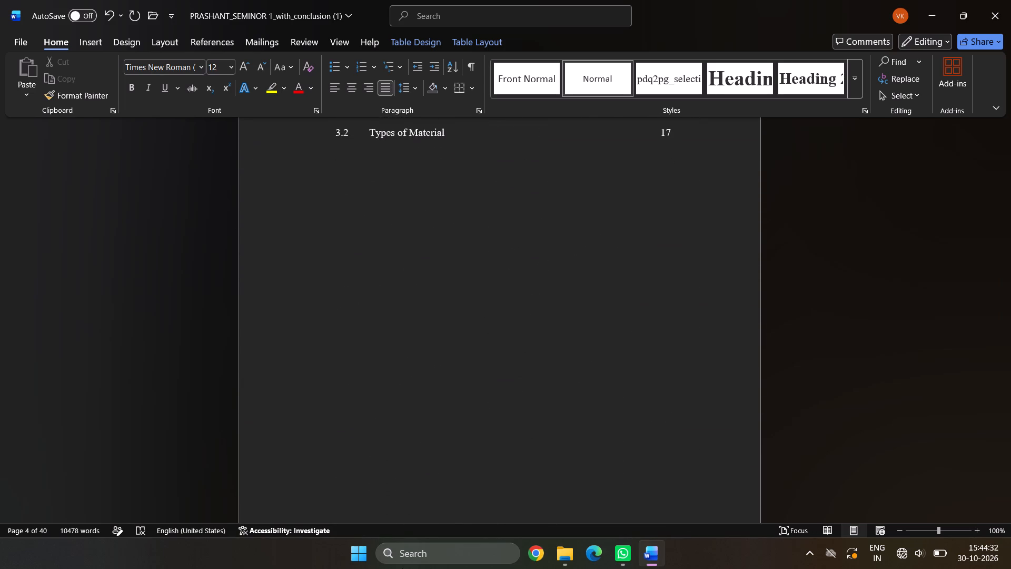
scroll(518, 330, down, 10)
scroll(518, 330, down, 12)
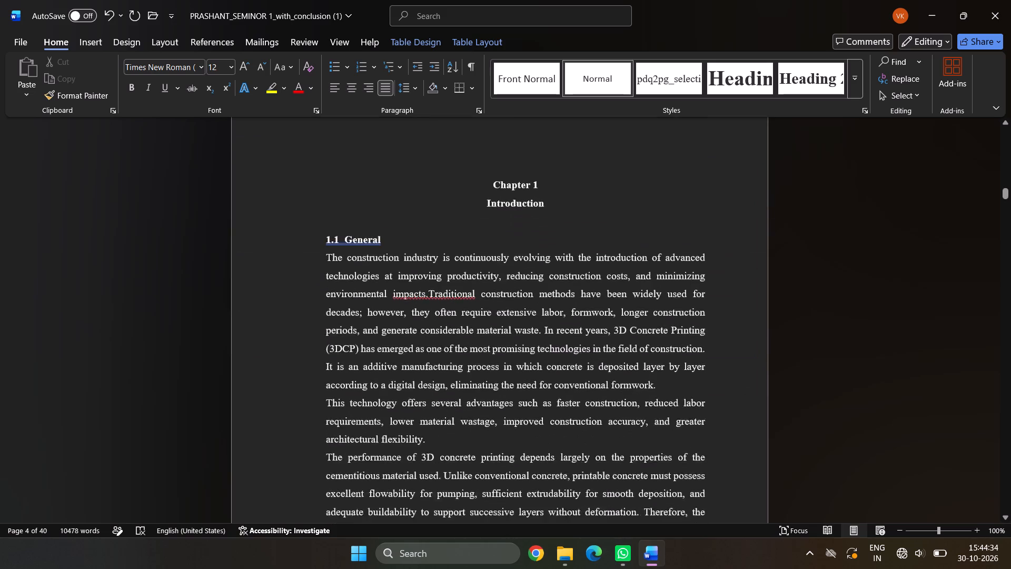
scroll(518, 330, down, 16)
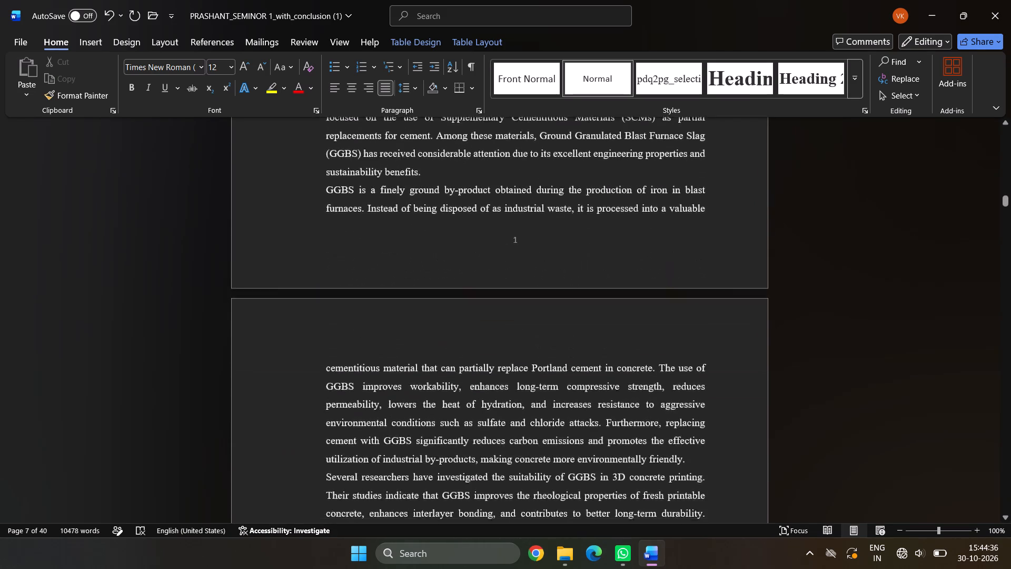
scroll(516, 330, down, 17)
scroll(516, 330, down, 4)
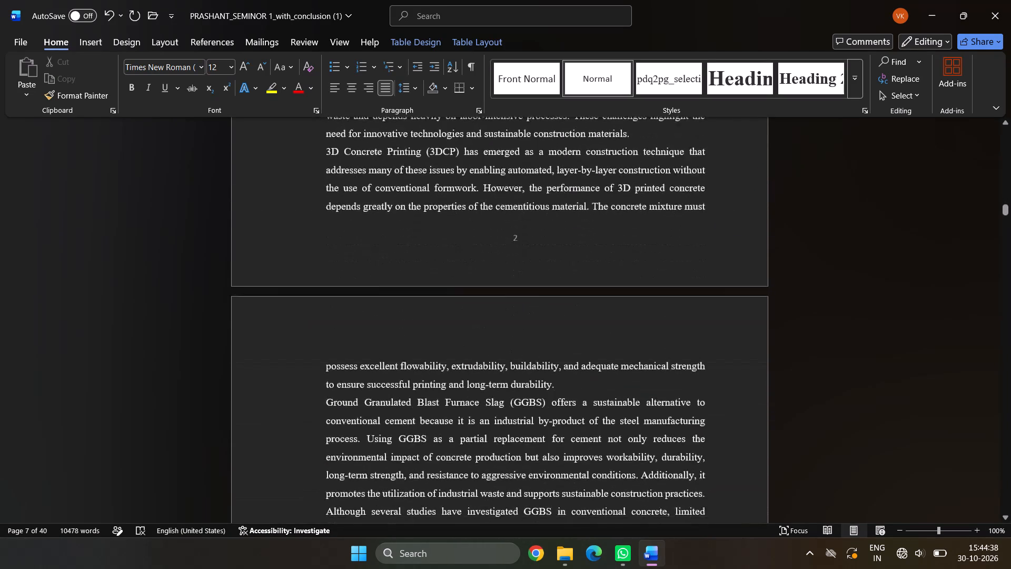
scroll(516, 330, down, 17)
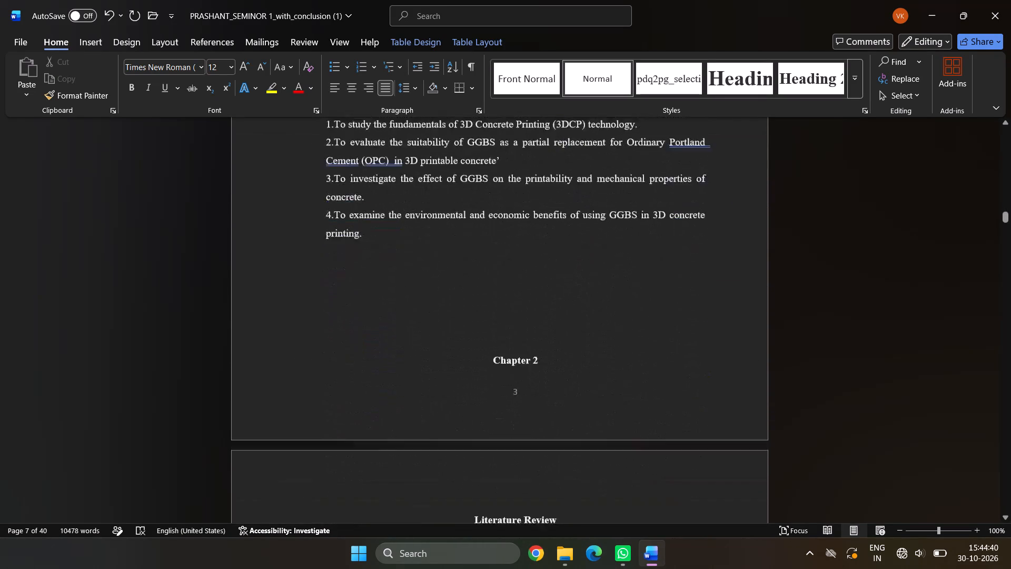
scroll(516, 331, down, 2)
click(494, 271)
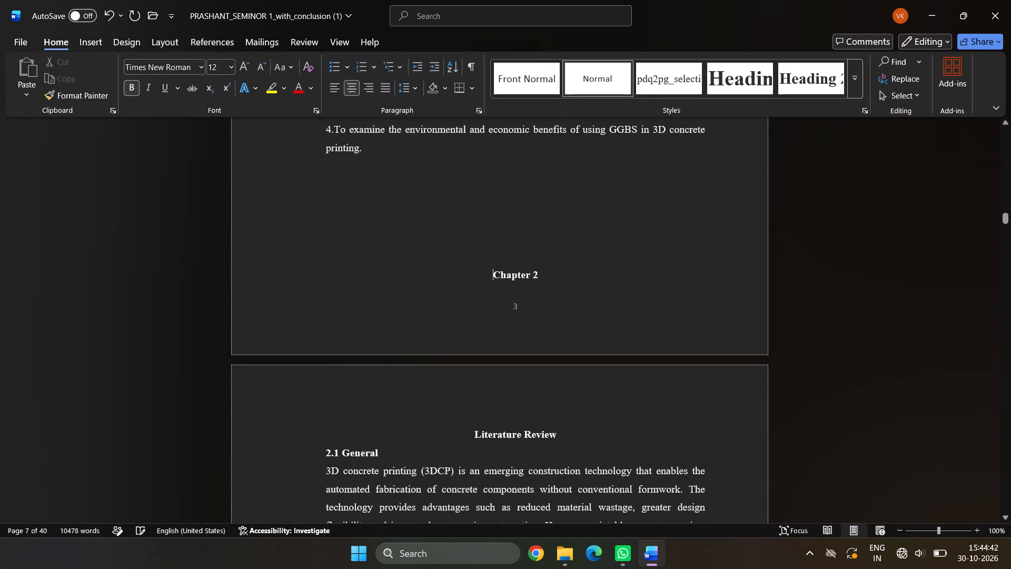
key(Return)
Review the page layout of the Literature Review chapter, from section 2.1 through the end of the cited studies and the page after.
scroll(578, 426, down, 5)
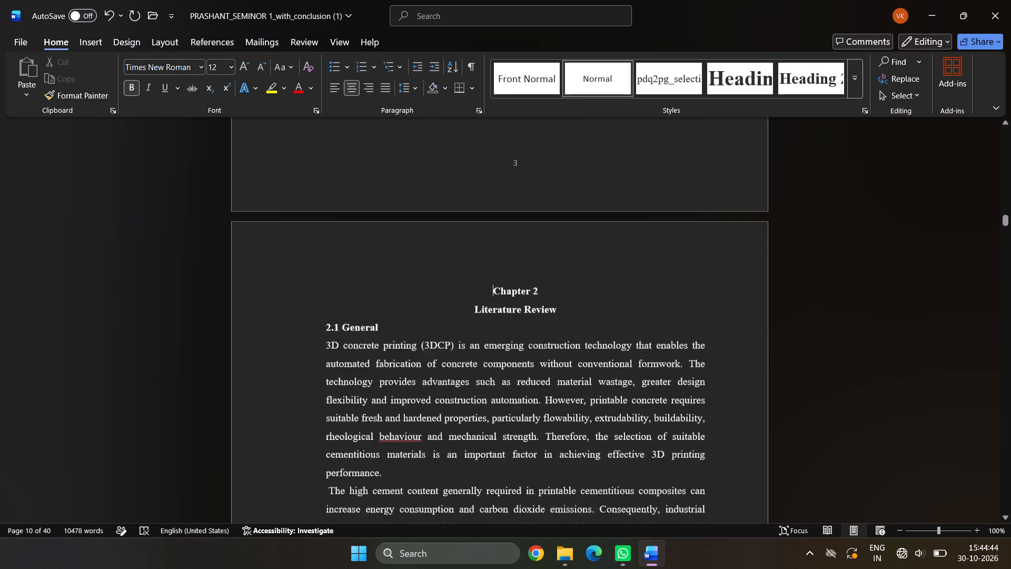
scroll(577, 426, down, 18)
scroll(578, 424, down, 3)
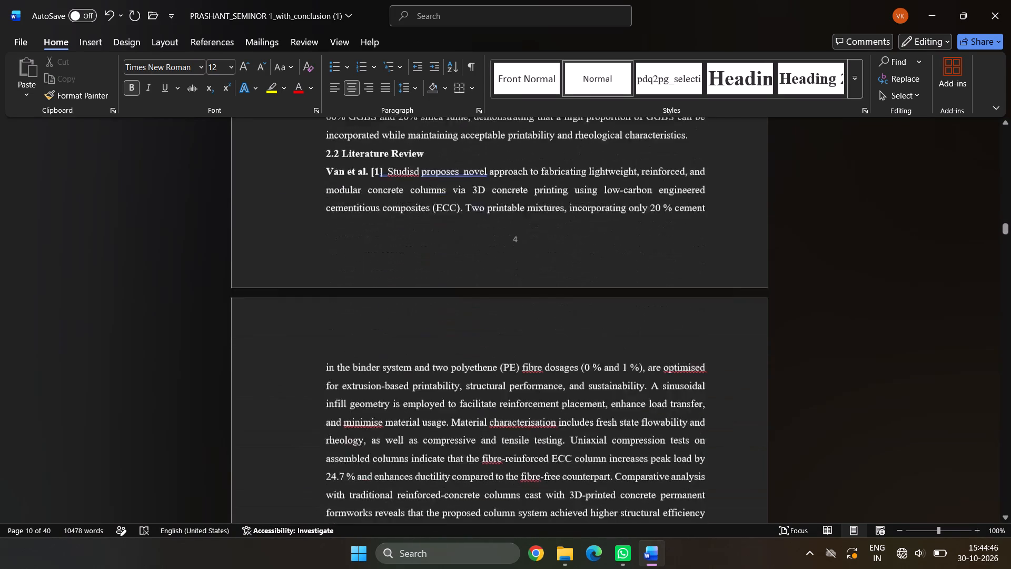
scroll(578, 424, down, 9)
scroll(578, 425, down, 14)
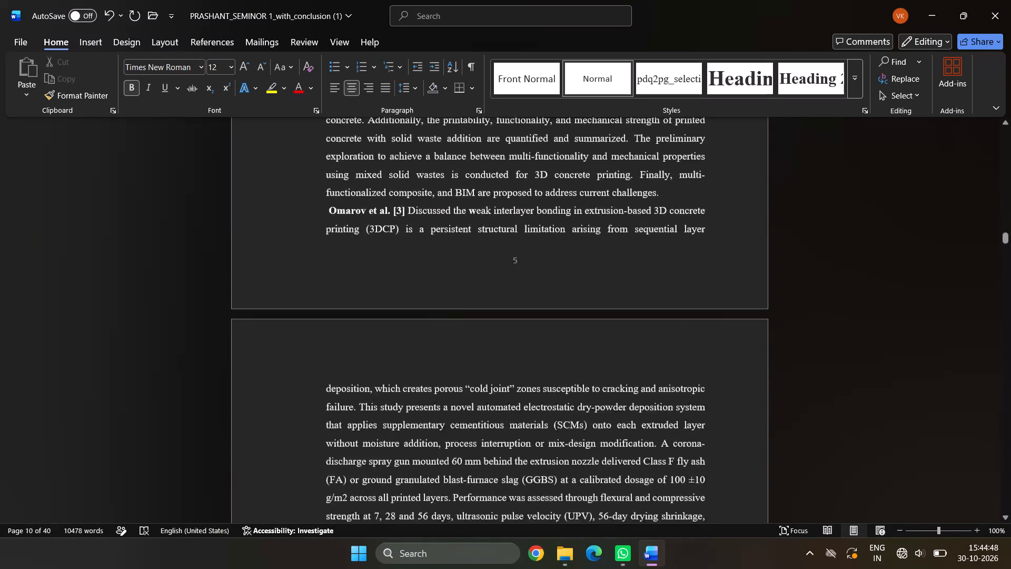
scroll(578, 425, down, 1)
scroll(578, 425, down, 20)
scroll(578, 425, down, 3)
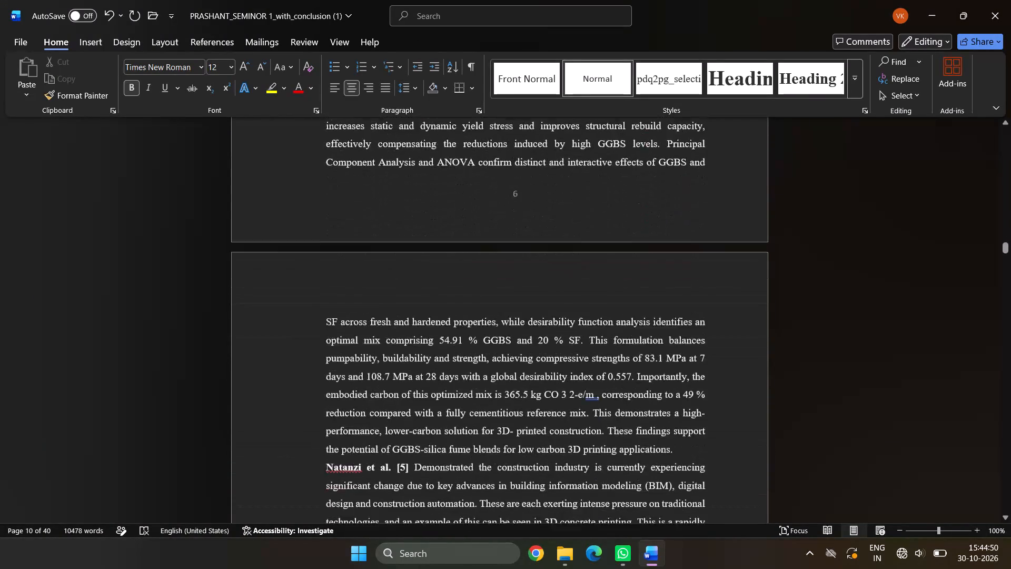
scroll(578, 425, down, 18)
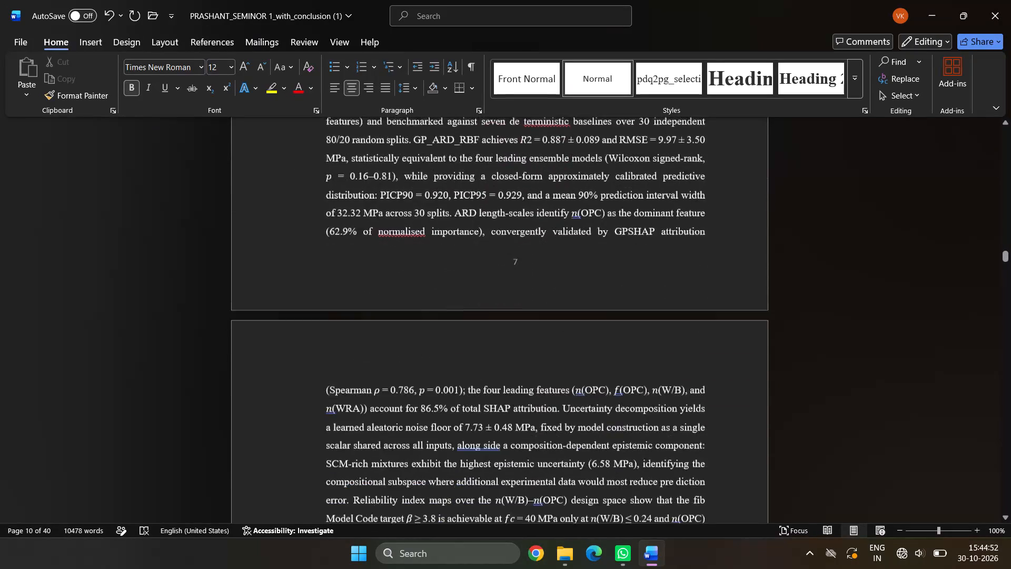
scroll(578, 425, down, 11)
scroll(578, 425, down, 15)
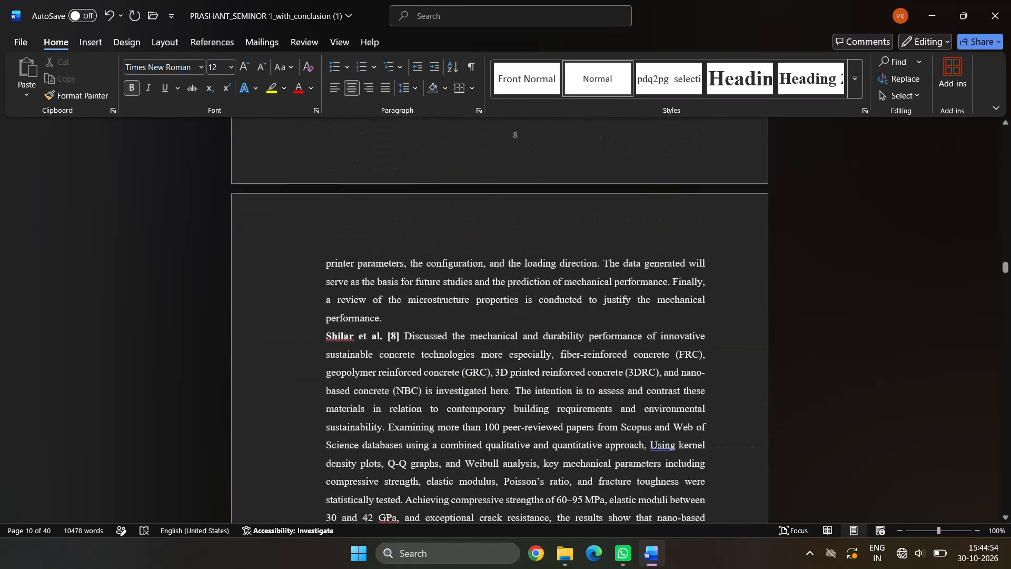
scroll(578, 425, down, 17)
scroll(578, 425, down, 8)
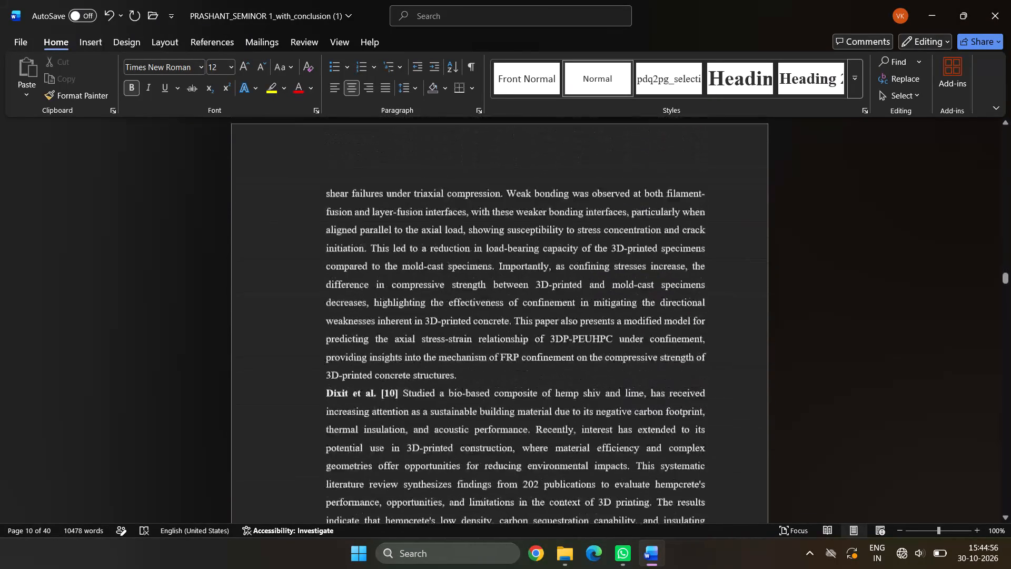
scroll(578, 425, down, 18)
scroll(578, 425, down, 10)
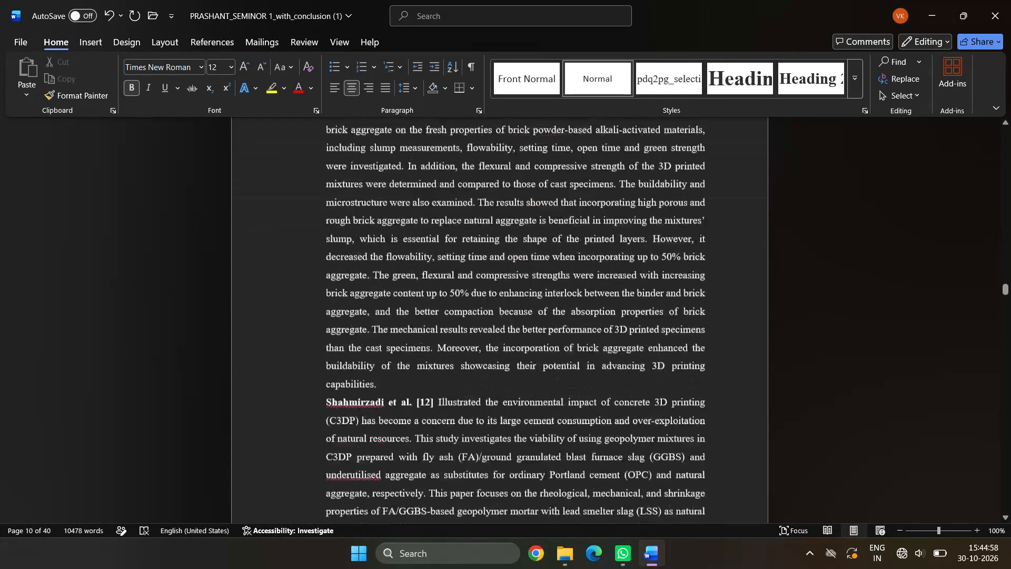
scroll(578, 423, down, 15)
scroll(578, 423, down, 11)
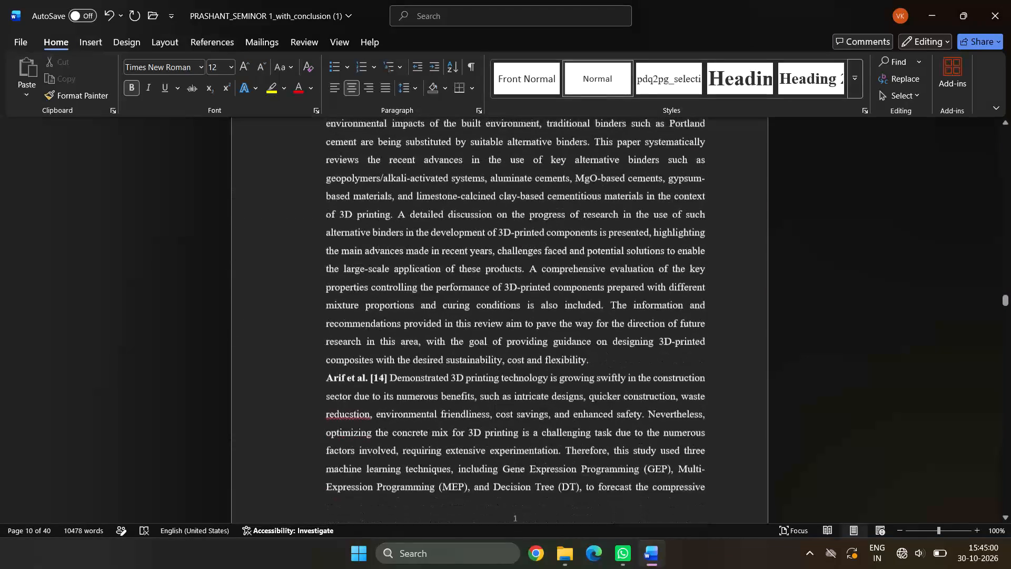
scroll(578, 421, down, 20)
scroll(578, 421, down, 6)
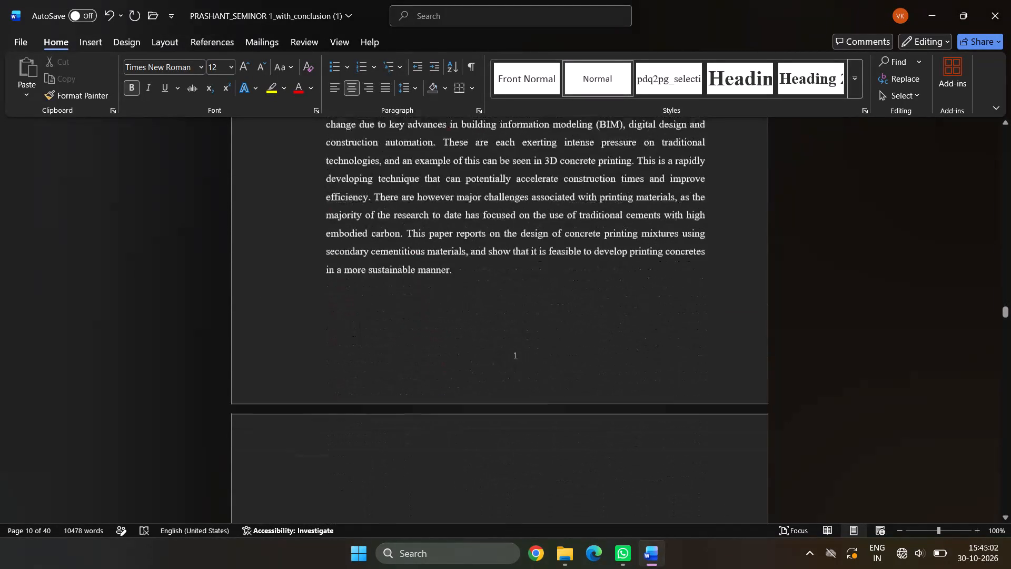
scroll(579, 421, down, 10)
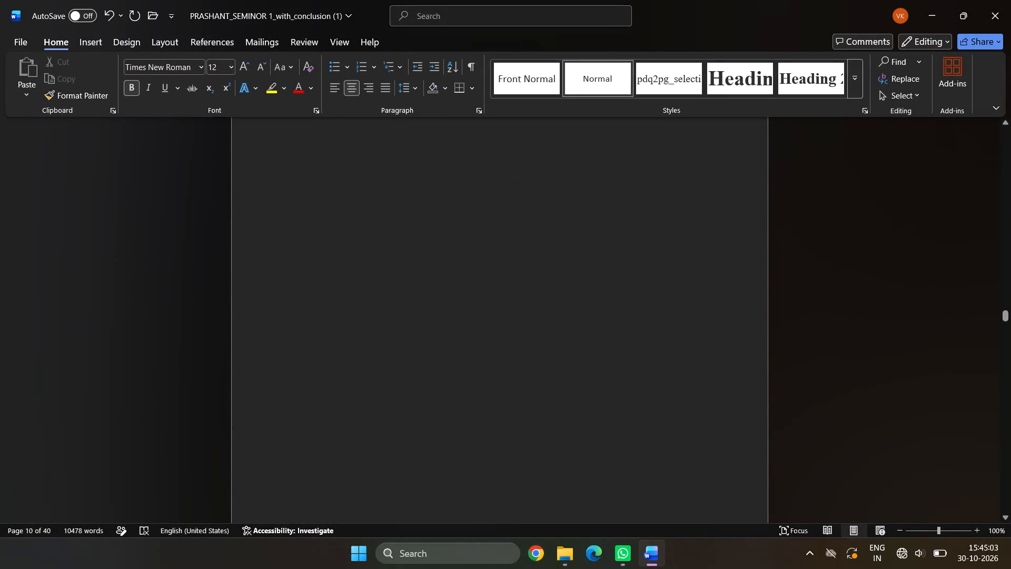
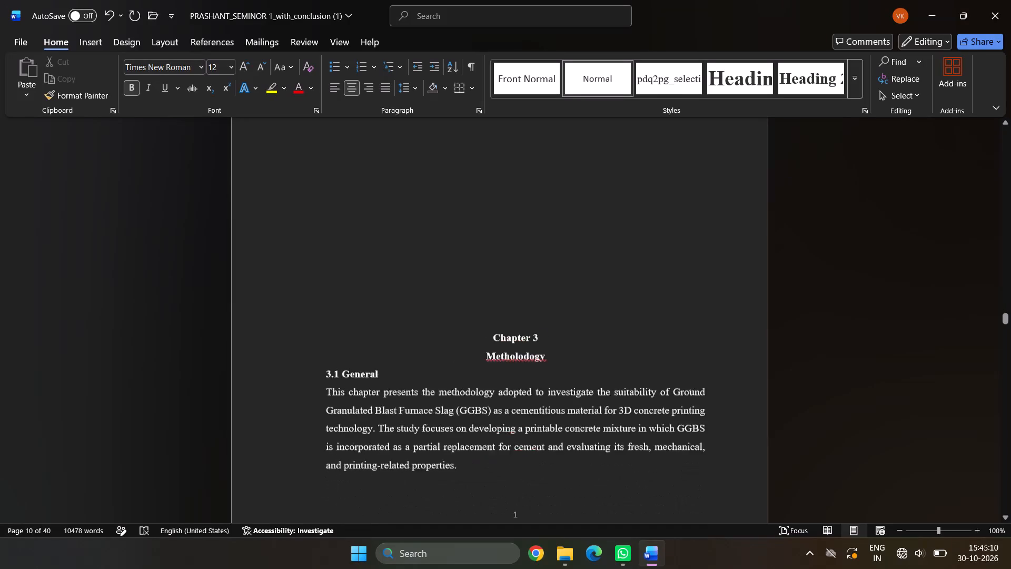
Remove the blank lines above the "Chapter 3" heading so it starts on the first line of its page, directly above the Methodology title.
scroll(497, 225, up, 15)
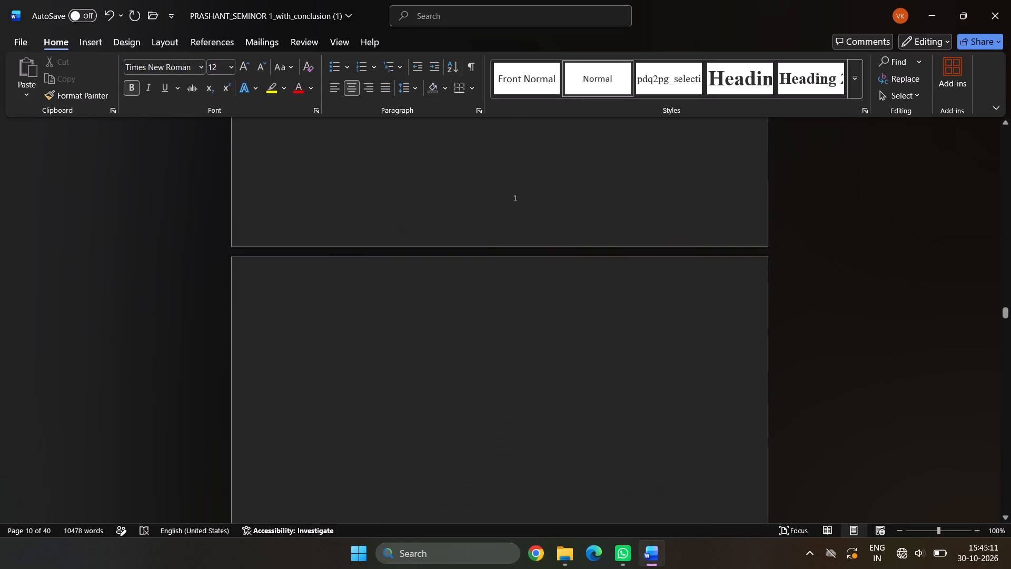
scroll(509, 209, up, 10)
scroll(507, 205, down, 13)
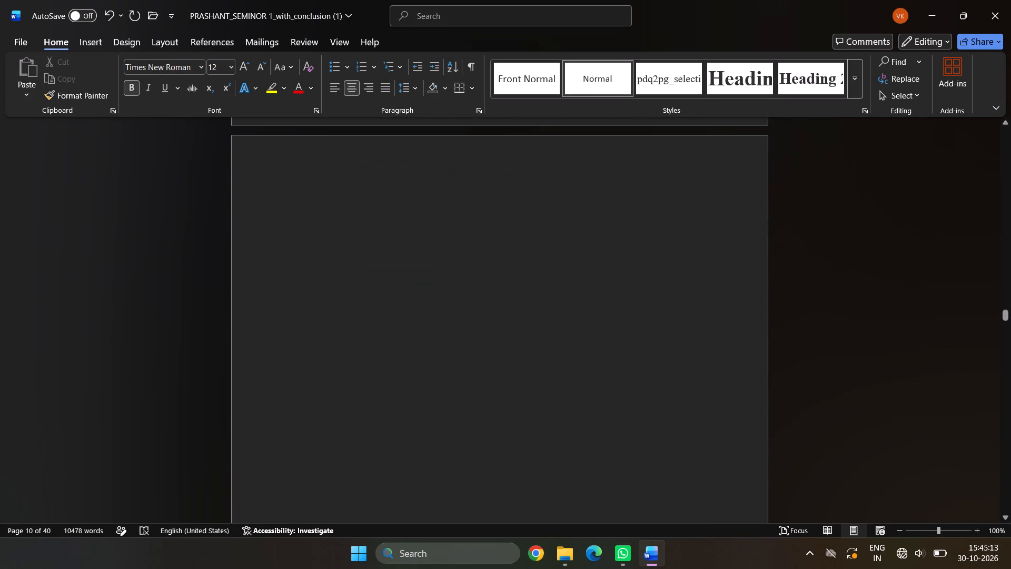
scroll(506, 211, down, 14)
click(483, 232)
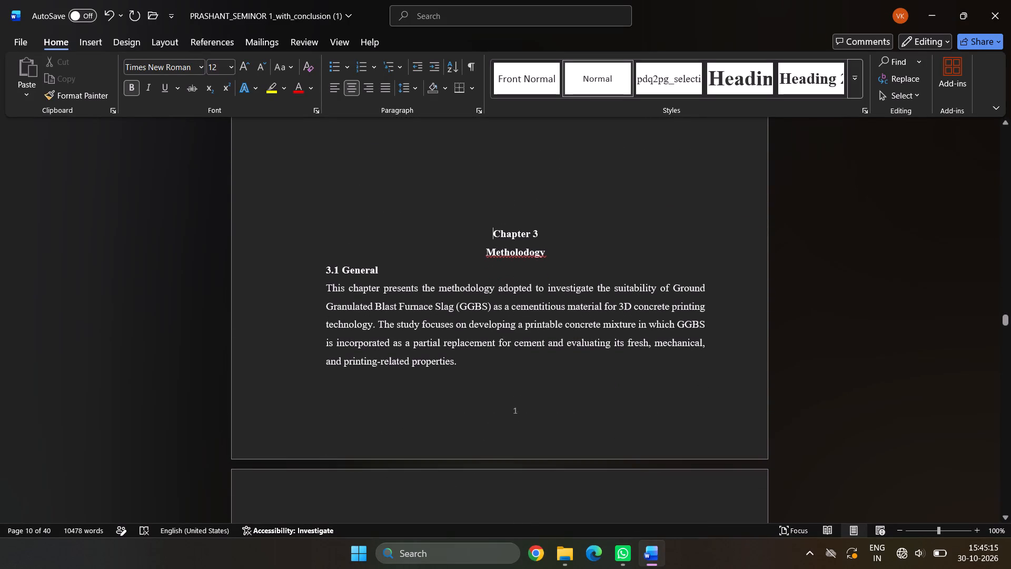
key(BackSpace)
key(BackSpace)
key(BackSpace)
key(BackSpace)
key(BackSpace)
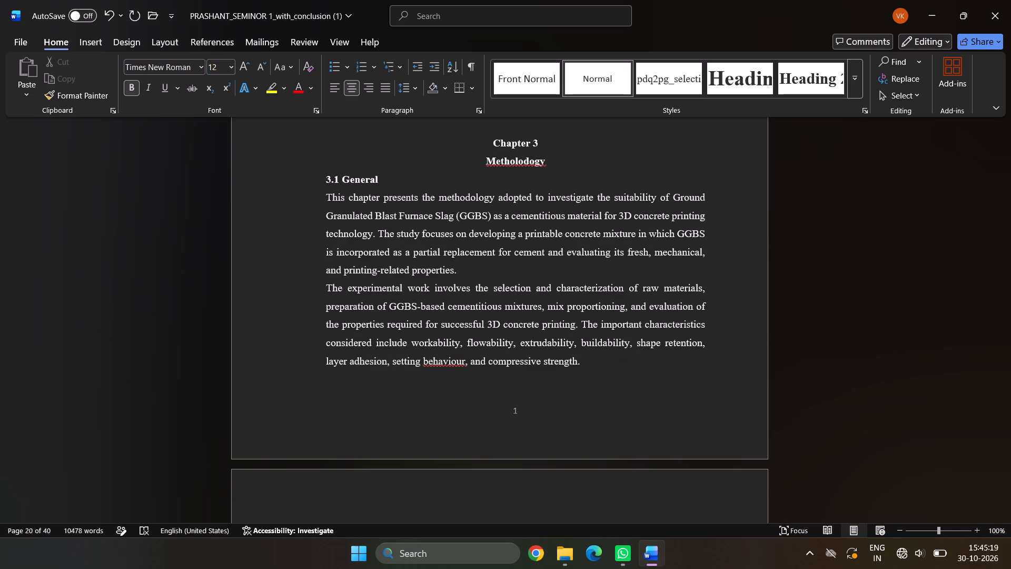
scroll(362, 182, up, 10)
scroll(361, 182, down, 1)
scroll(361, 182, up, 1)
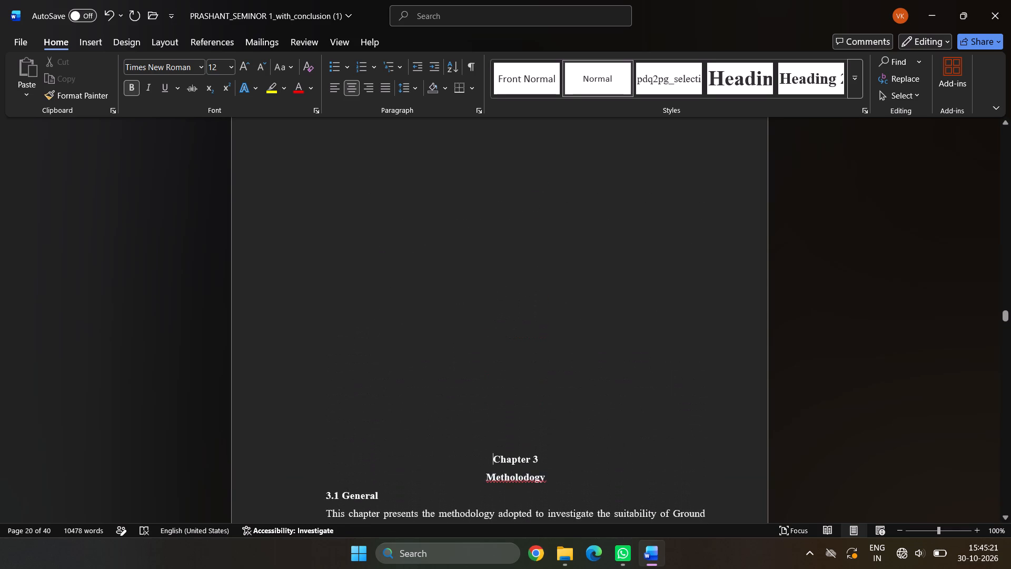
scroll(360, 182, up, 4)
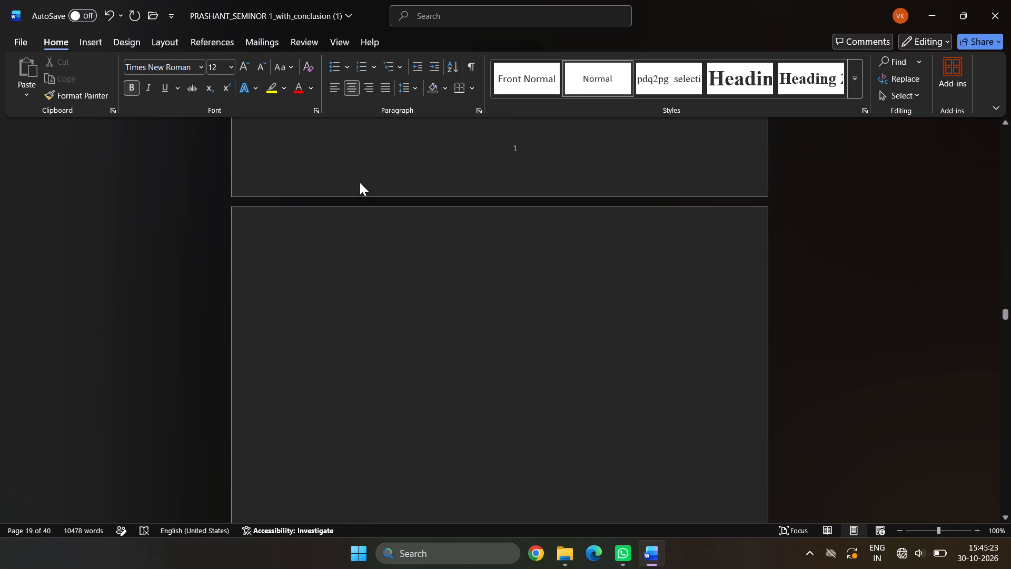
key(BackSpace)
key(BackSpace)
key(BackSpace)
key(BackSpace)
key(BackSpace)
key(BackSpace)
key(BackSpace)
key(BackSpace)
key(BackSpace)
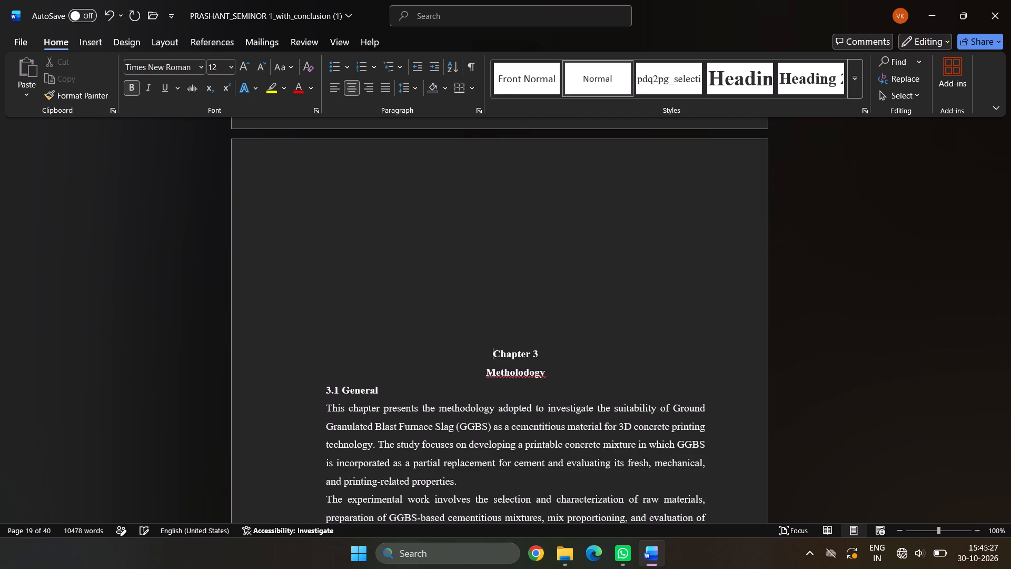
key(BackSpace)
key(BackSpace)
key(BackSpace)
key(BackSpace)
key(BackSpace)
key(BackSpace)
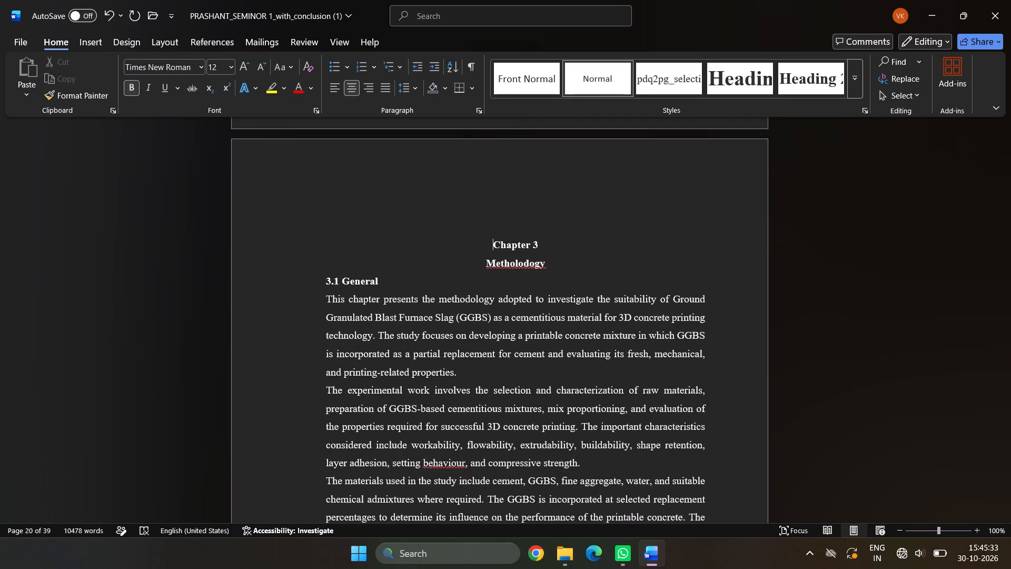
key(Return)
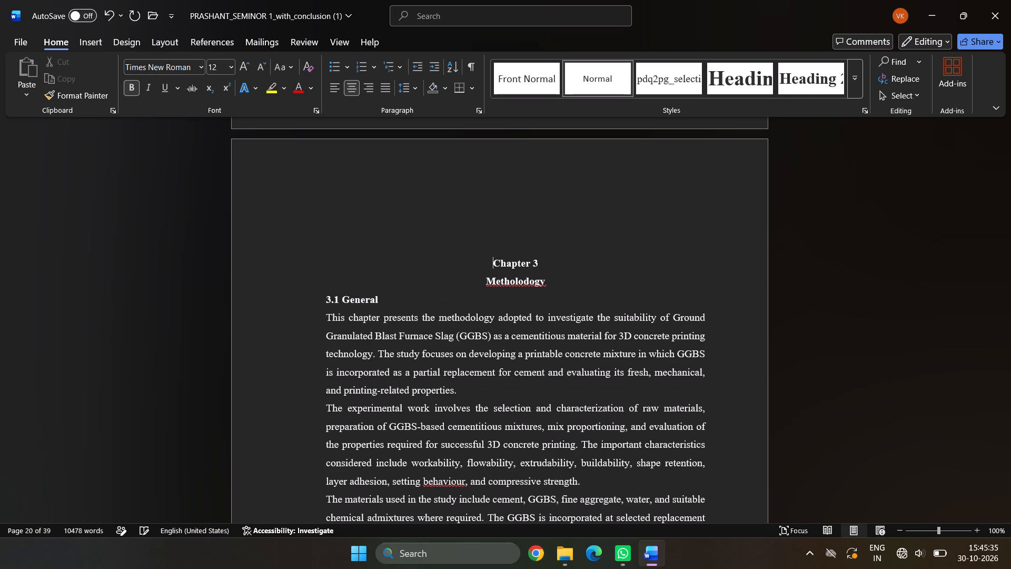
key(BackSpace)
key(BackSpace)
key(BackSpace)
key(BackSpace)
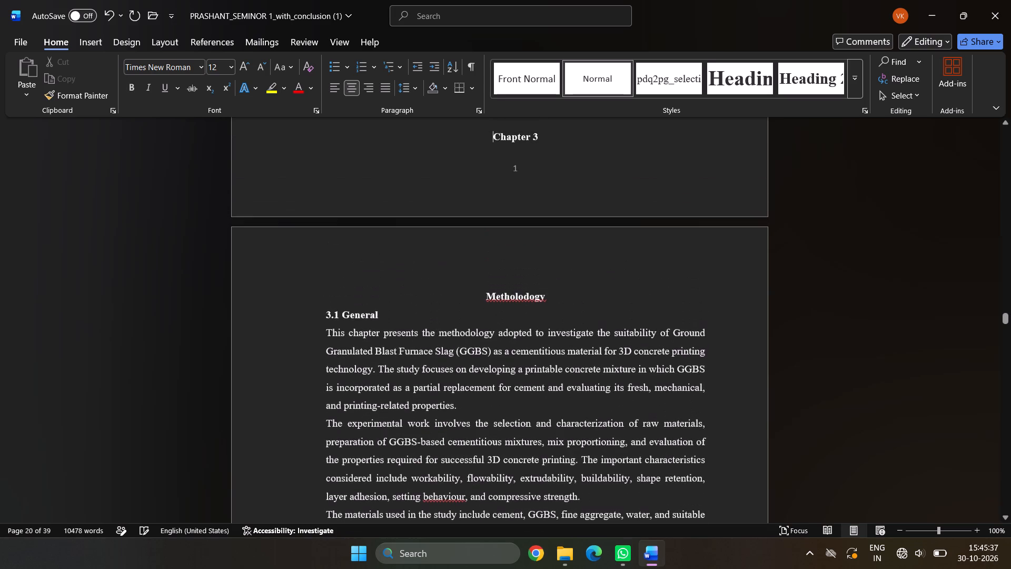
key(Return)
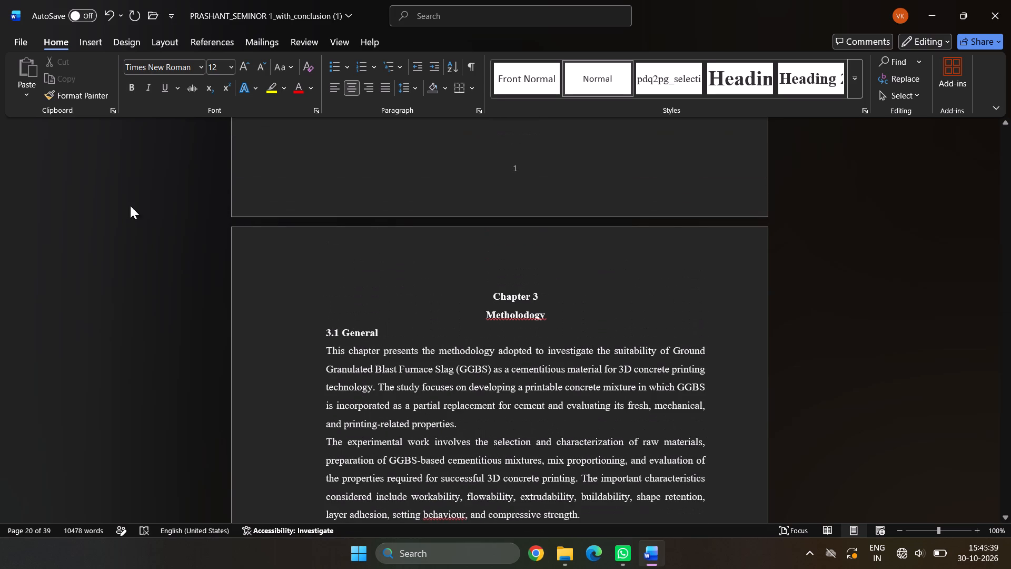
Review the page layout of Chapter 3 from section 3.1 General through the material descriptions up to Water and Superplasticizer.
scroll(230, 439, down, 11)
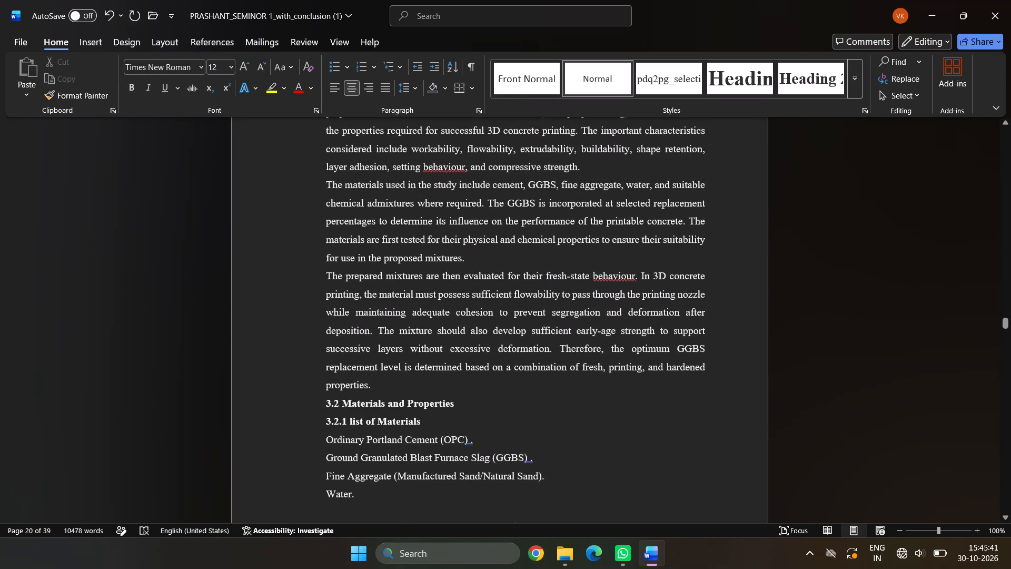
scroll(325, 368, down, 5)
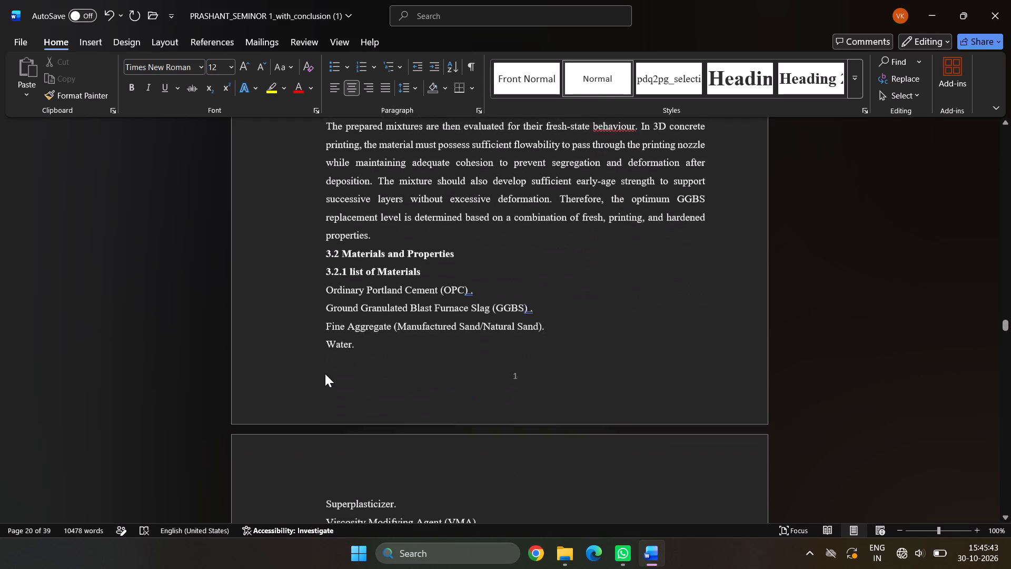
scroll(325, 325, down, 2)
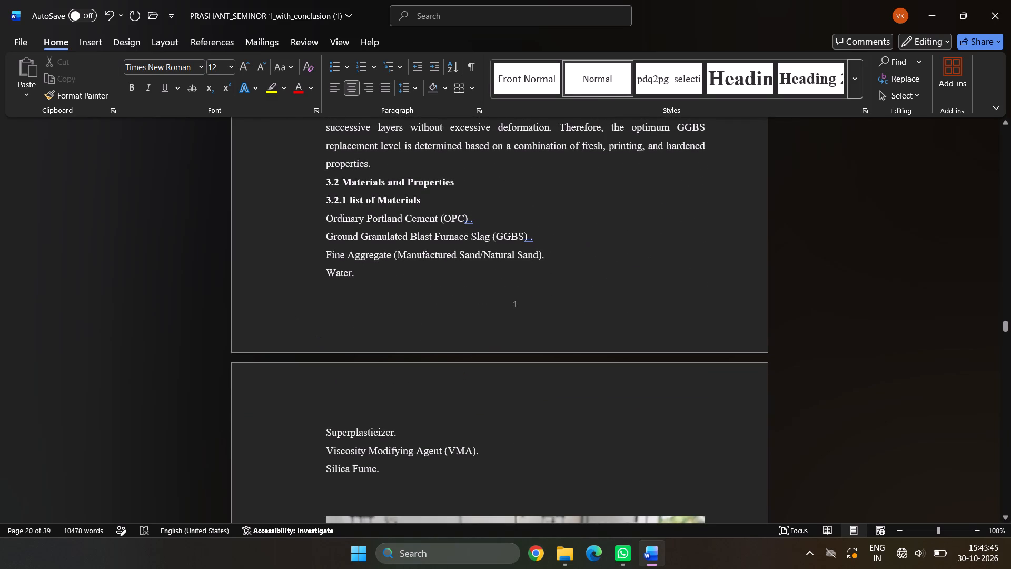
scroll(385, 191, down, 8)
scroll(374, 239, down, 8)
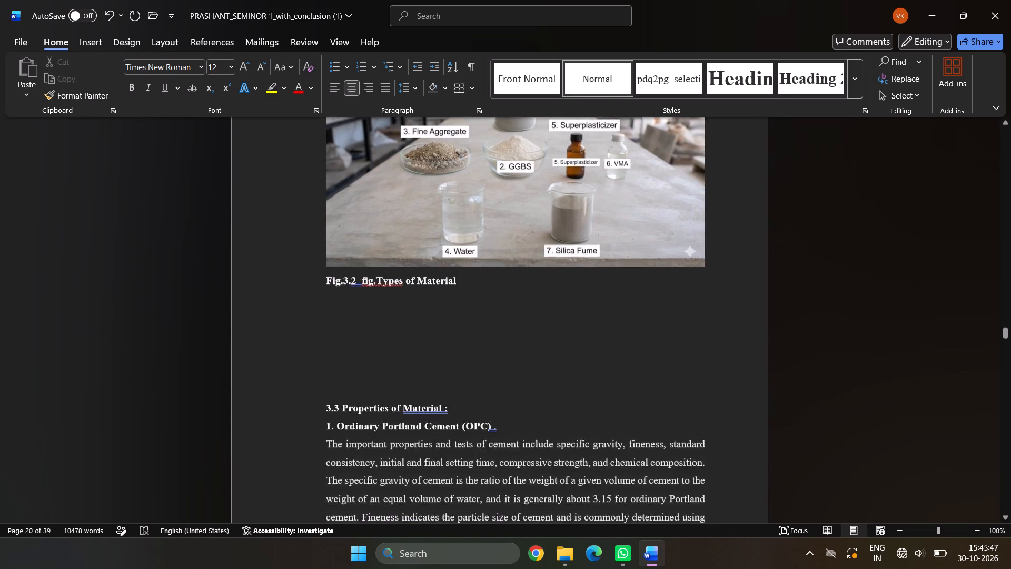
scroll(374, 244, down, 5)
scroll(332, 222, down, 12)
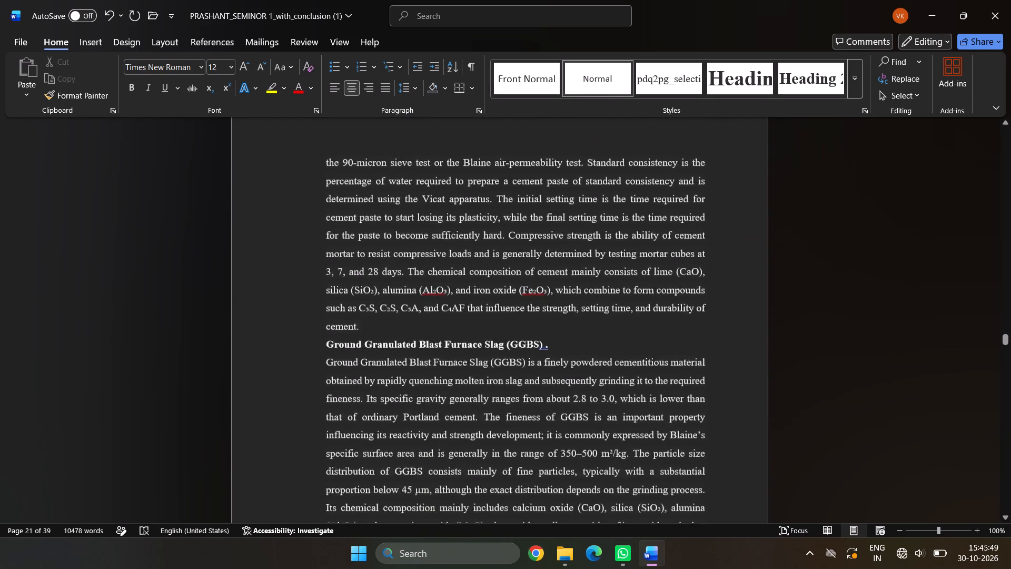
scroll(332, 236, down, 20)
scroll(332, 236, down, 7)
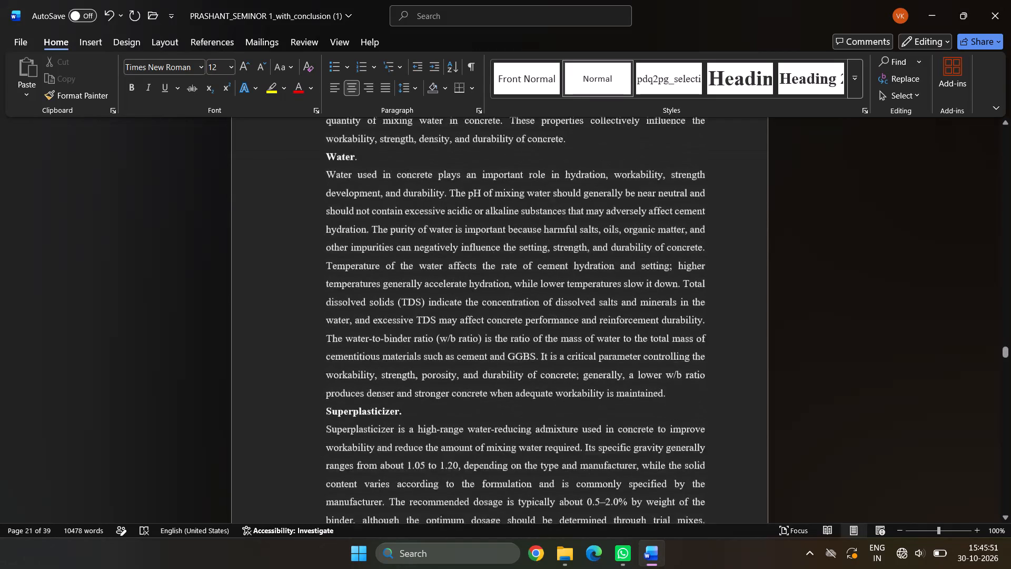
Delete five blank lines above the "3.3 Properties of Material" heading, leaving one blank line below the Fig. 3.2 caption.
scroll(333, 236, up, 19)
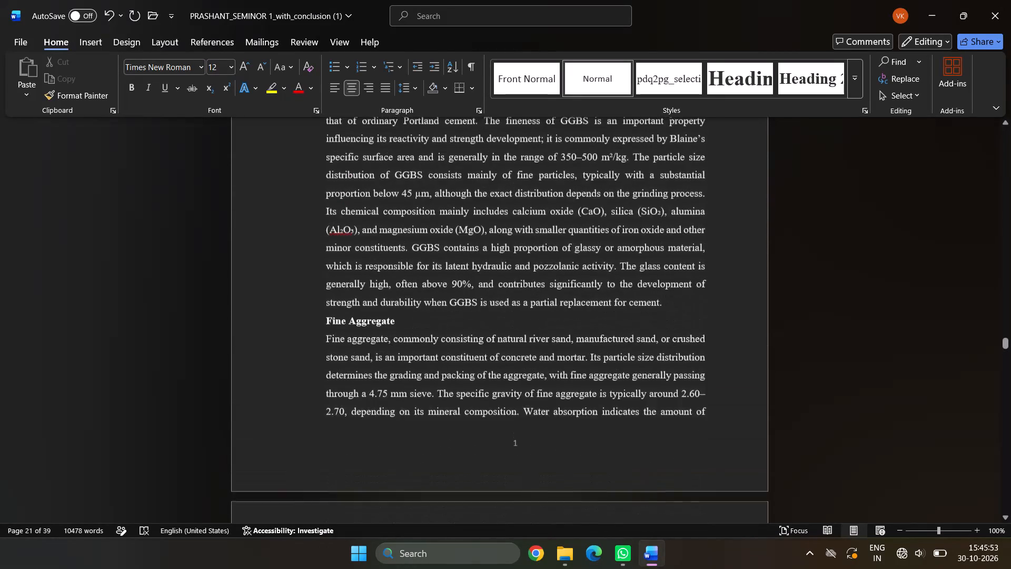
scroll(331, 231, up, 14)
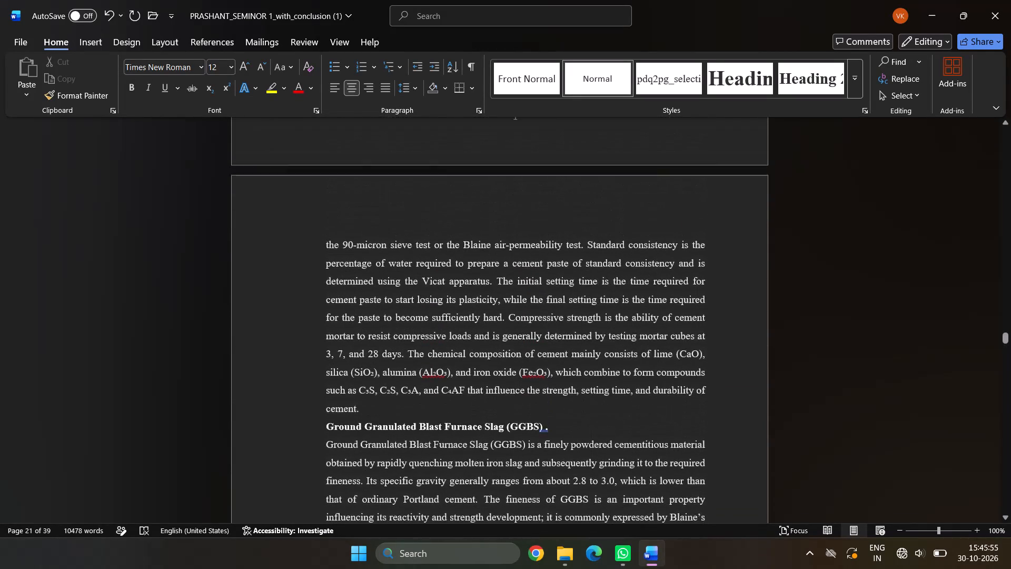
scroll(330, 232, up, 9)
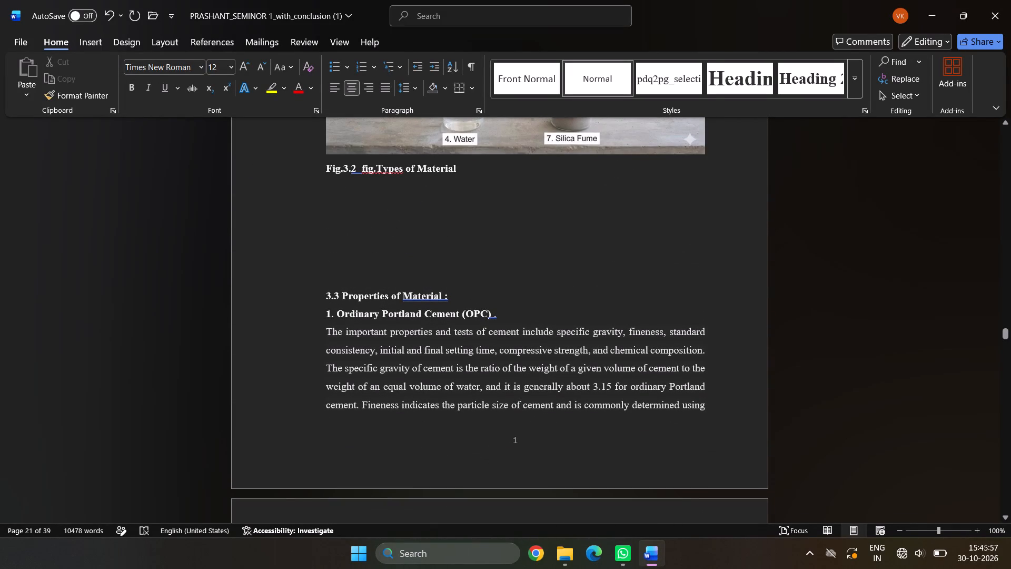
click(326, 292)
key(BackSpace)
key(BackSpace)
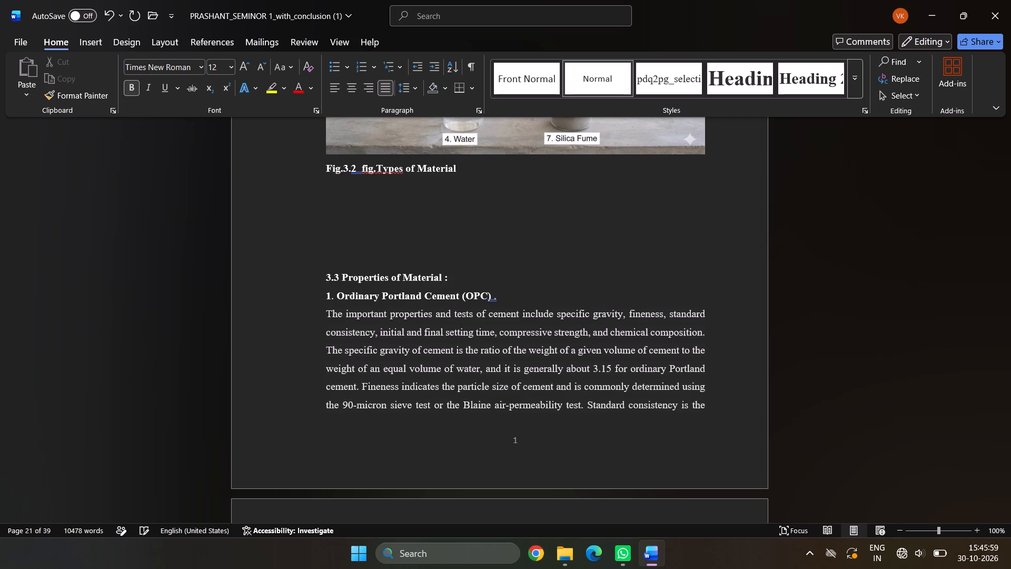
key(BackSpace)
key(BackSpace)
key(BackSpace)
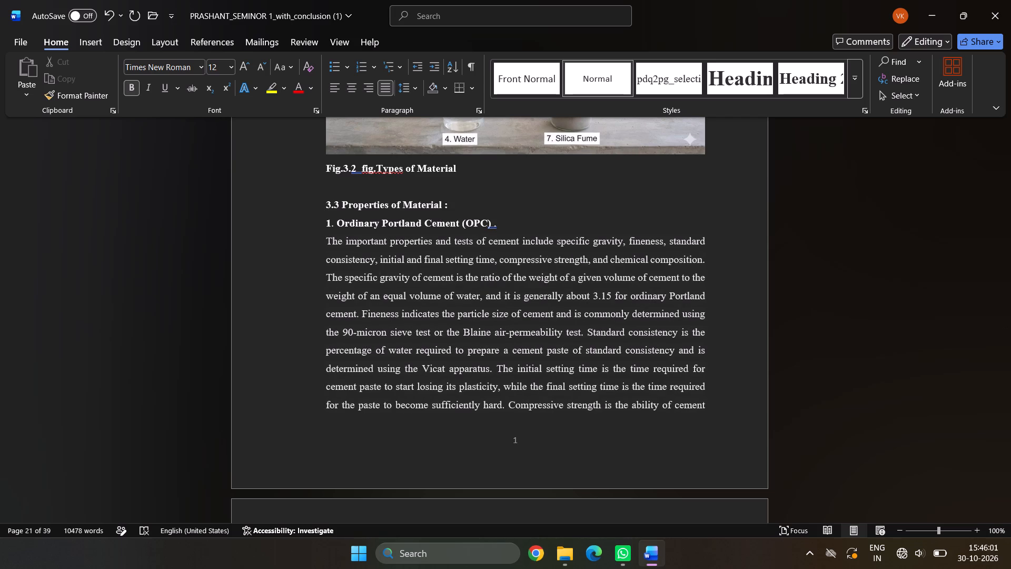
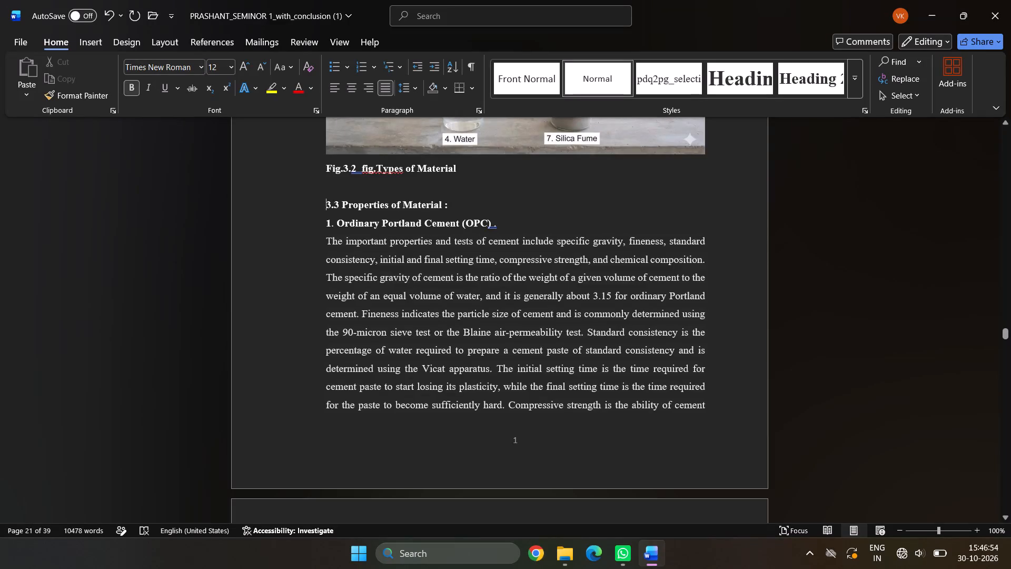
Delete the two blank lines above the "2. Materials Collection and Characterization" heading.
scroll(539, 372, up, 1)
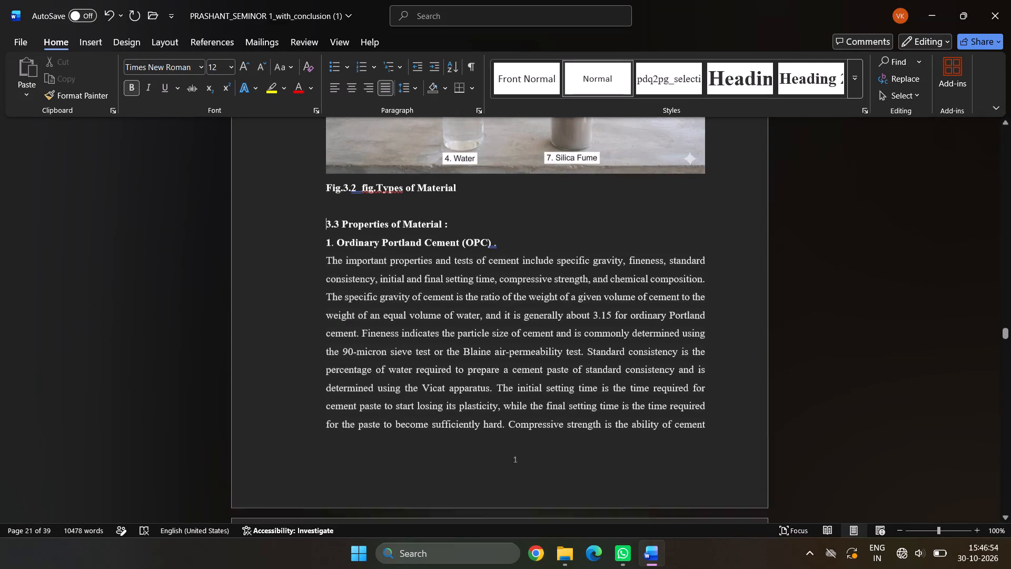
scroll(528, 344, down, 4)
scroll(528, 344, down, 19)
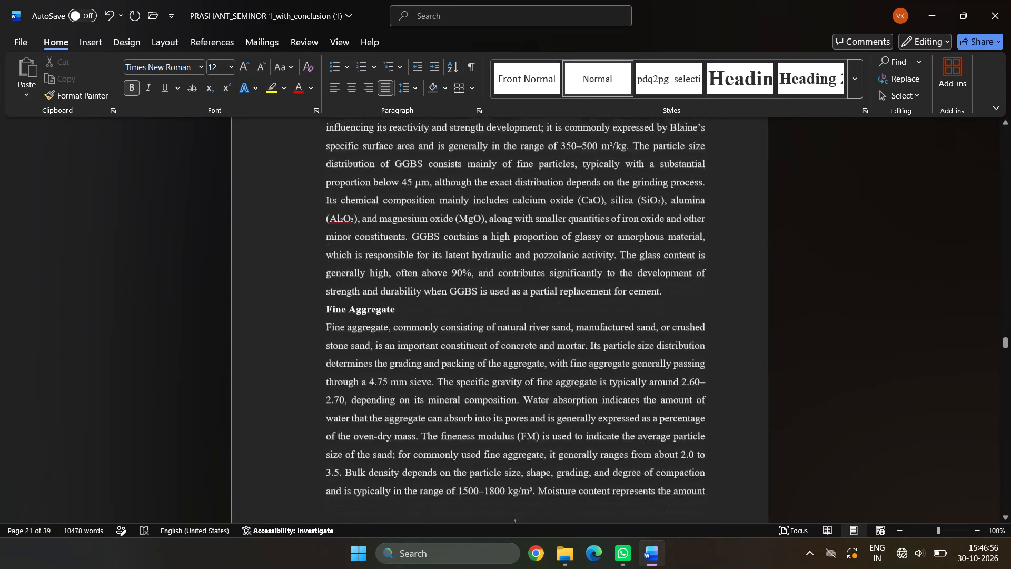
scroll(529, 346, down, 19)
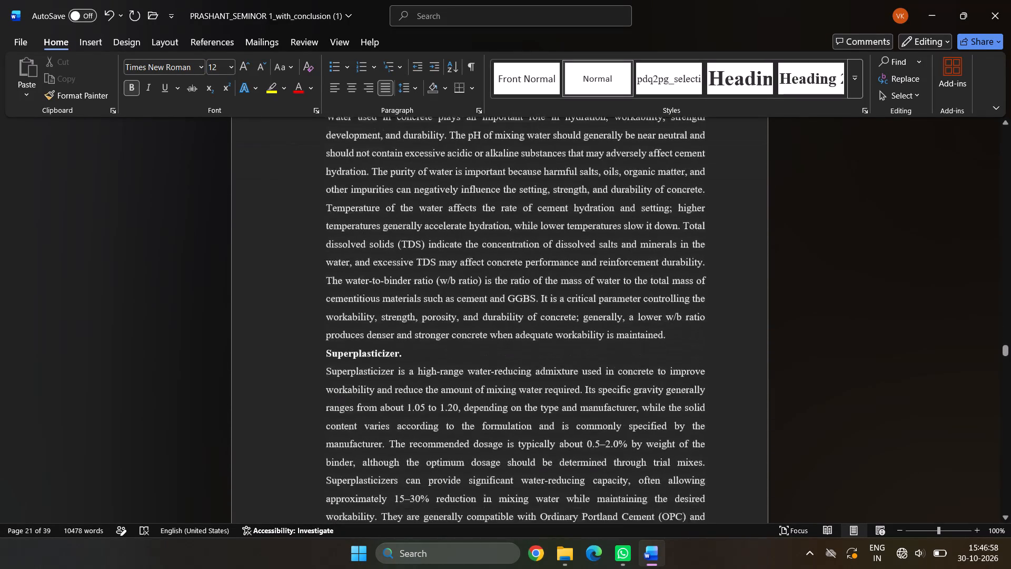
scroll(531, 371, down, 20)
scroll(531, 371, down, 6)
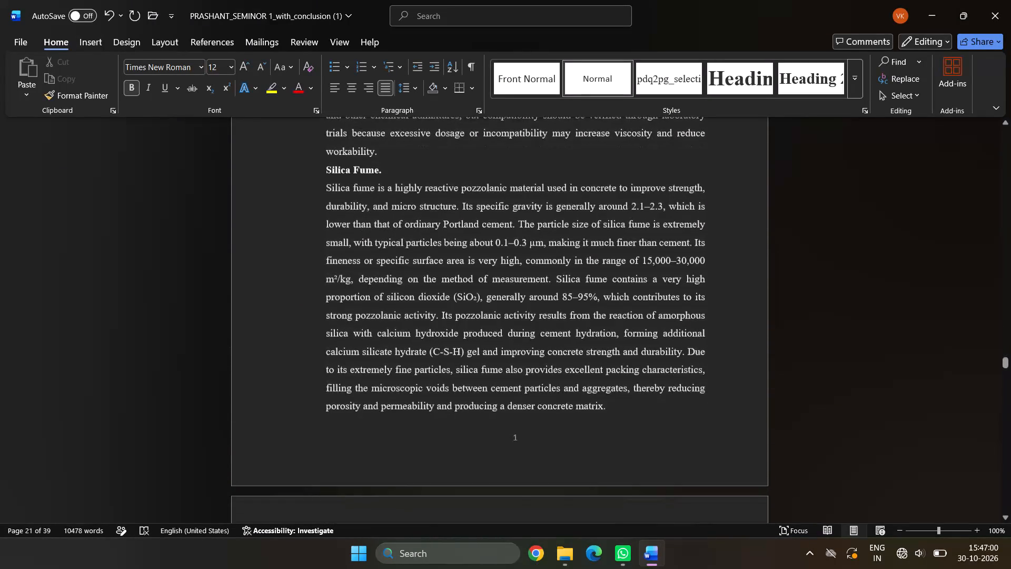
scroll(532, 370, down, 17)
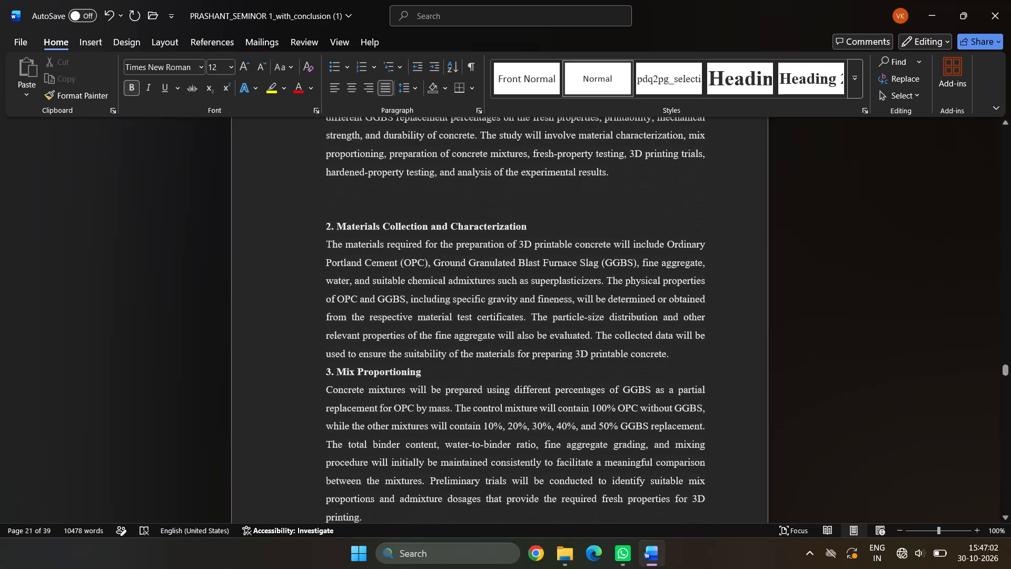
click(324, 224)
key(BackSpace)
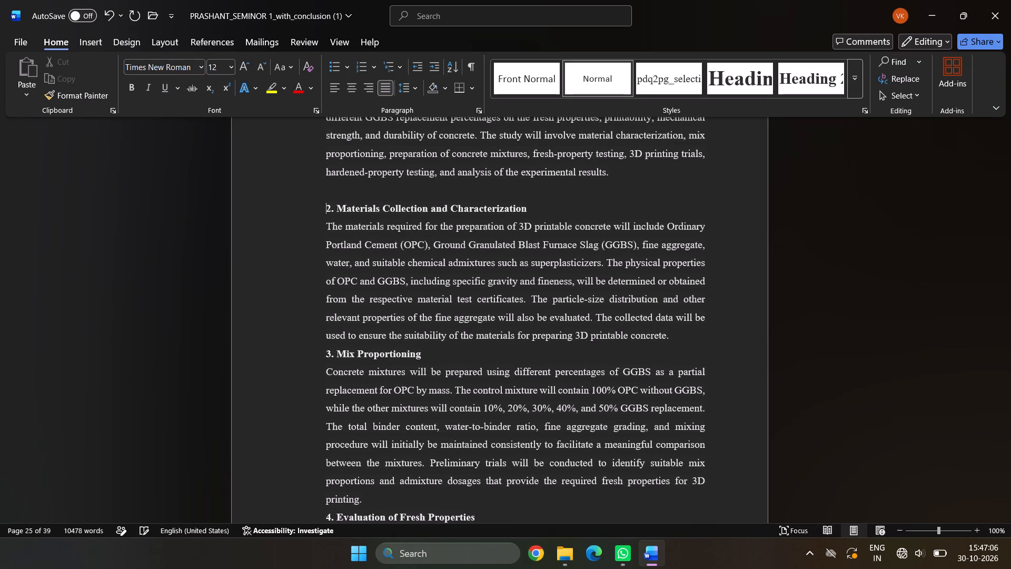
key(BackSpace)
Insert three blank lines before the "3.5 Investigation" heading to push it and the Research Methodology subheading onto the following page.
scroll(461, 225, down, 17)
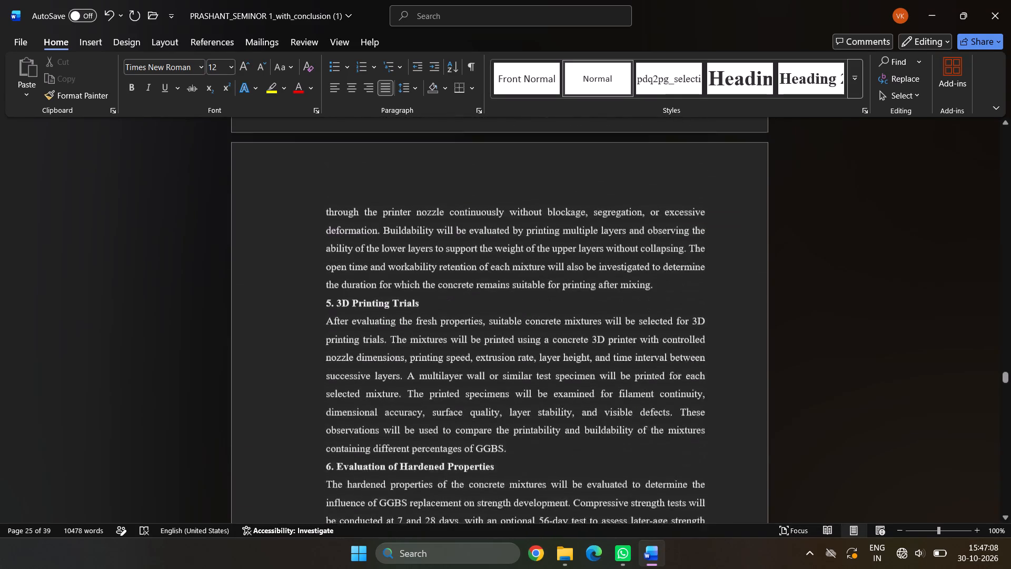
scroll(459, 226, down, 20)
scroll(459, 226, down, 10)
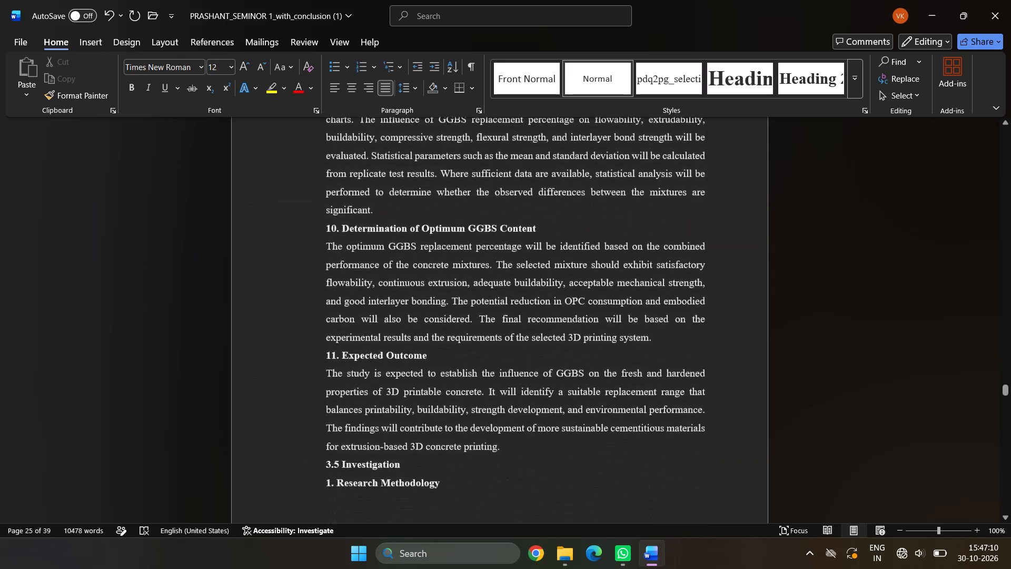
scroll(459, 228, up, 1)
scroll(459, 228, down, 13)
scroll(457, 229, up, 5)
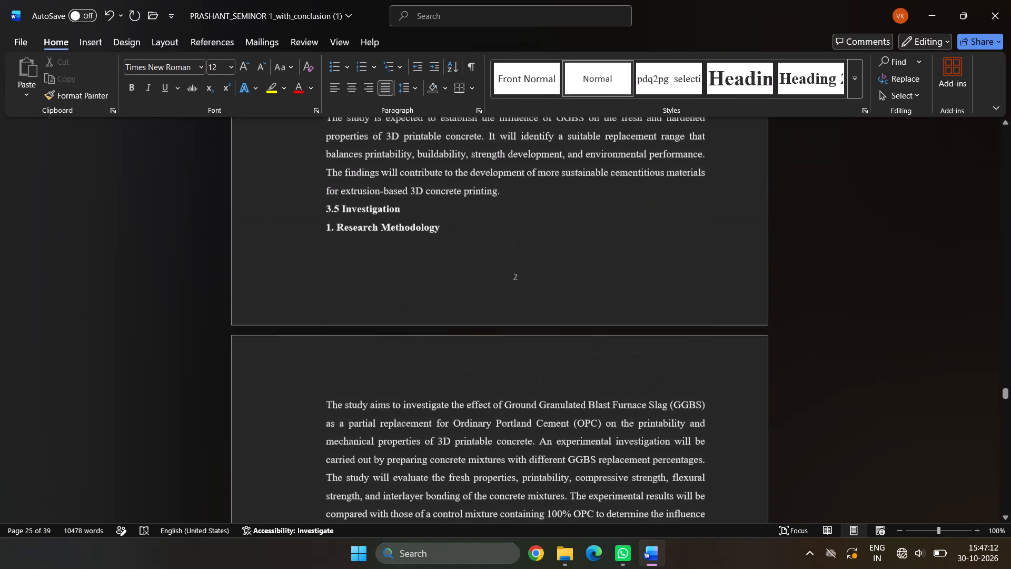
click(325, 234)
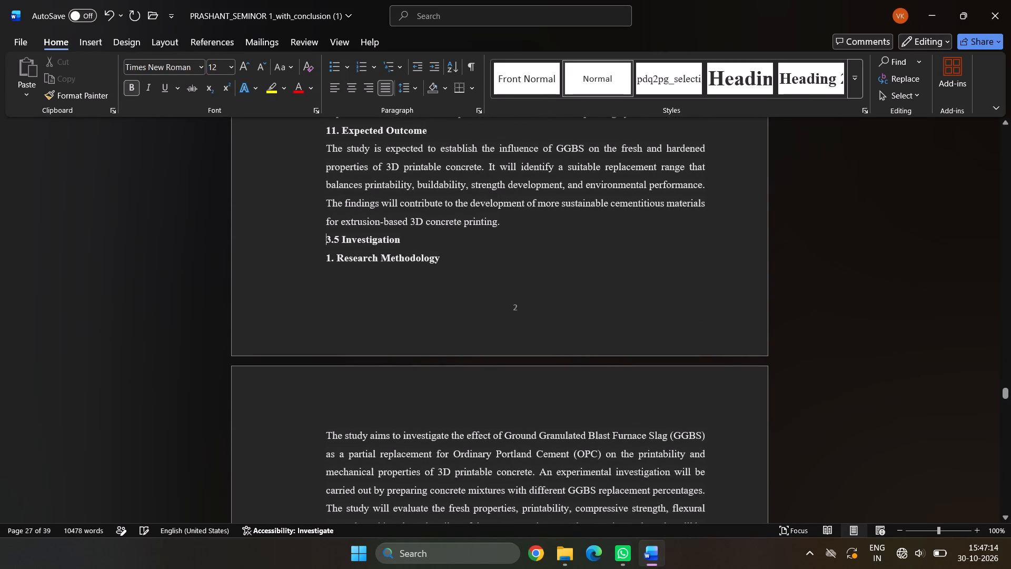
key(Return)
key(Return)
key(Return)
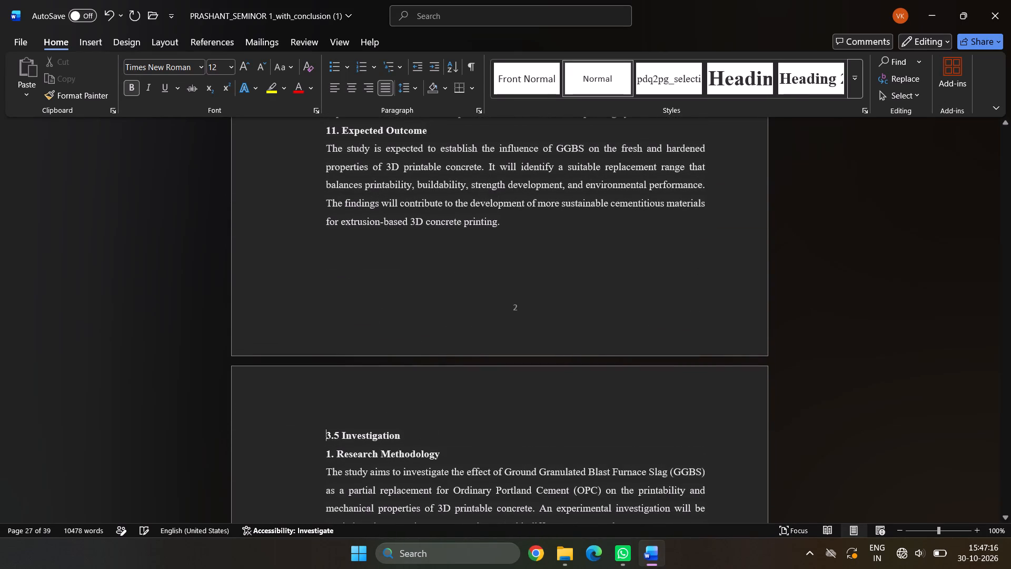
Delete the two blank lines above the "6. Evaluation of Mechanical Properties" heading in section 3.5.
scroll(465, 242, down, 7)
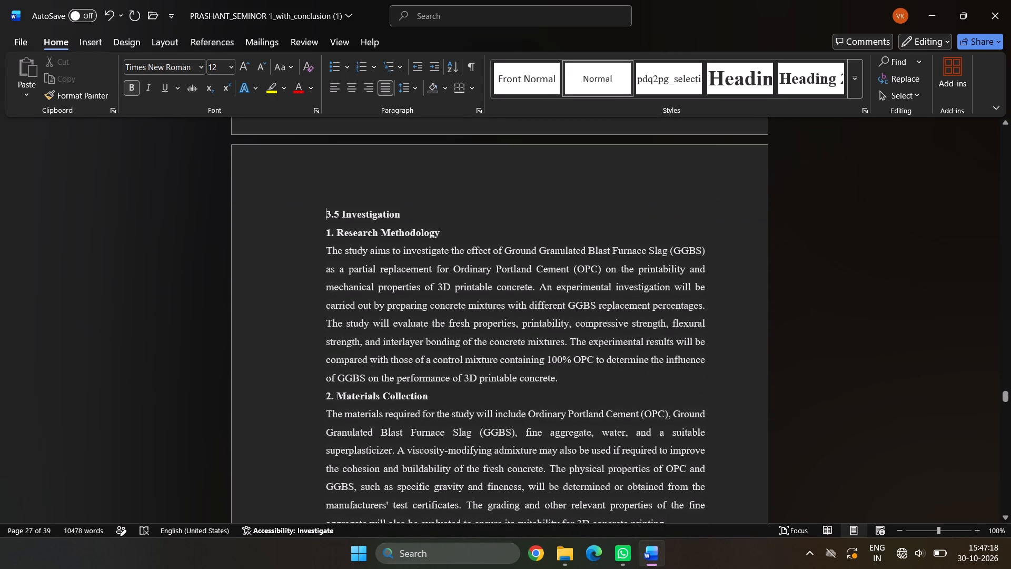
scroll(448, 236, down, 17)
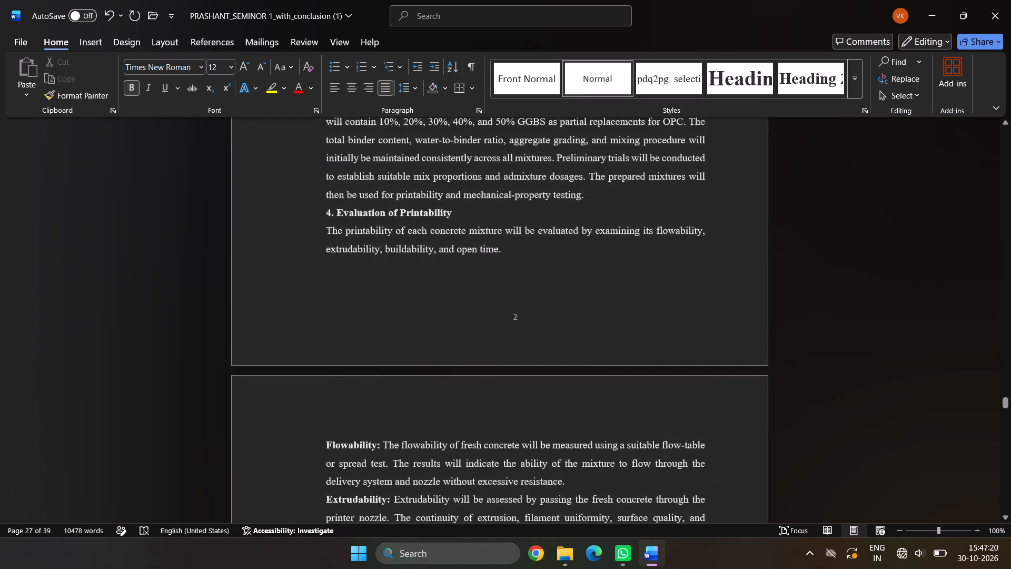
scroll(447, 237, down, 20)
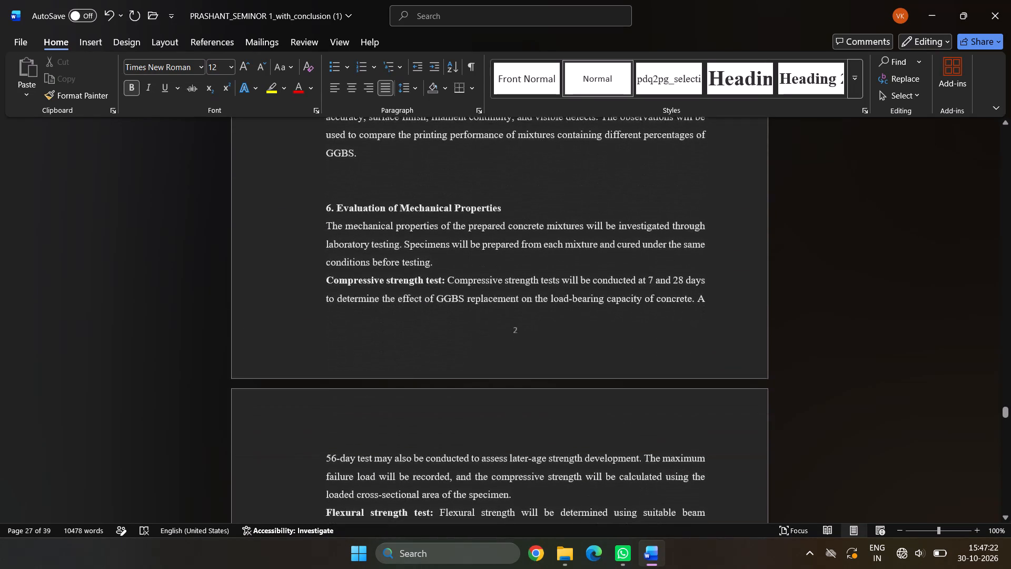
scroll(442, 249, up, 4)
scroll(430, 247, down, 1)
scroll(430, 247, up, 1)
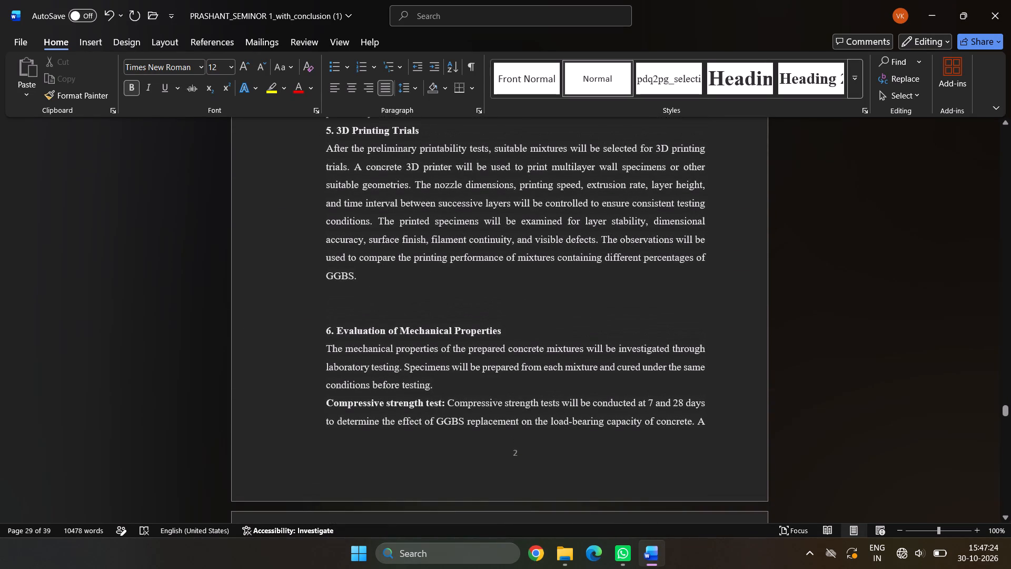
click(328, 331)
key(BackSpace)
key(BackSpace)
Remove the blank lines above the "Chapter 4" heading, keeping it at the top of its own page above the Conclusions title.
scroll(488, 351, down, 10)
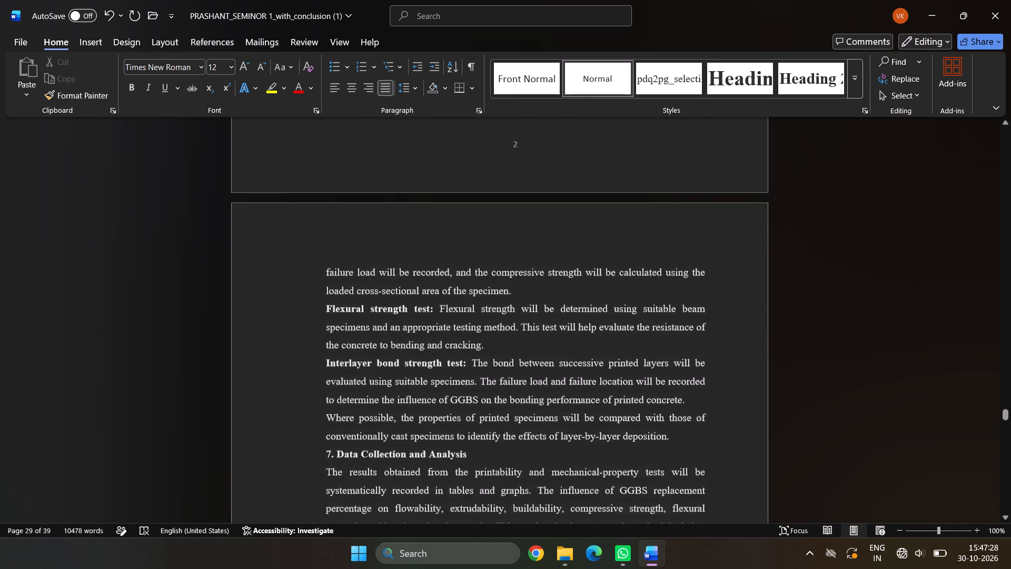
scroll(486, 352, down, 20)
scroll(486, 352, down, 2)
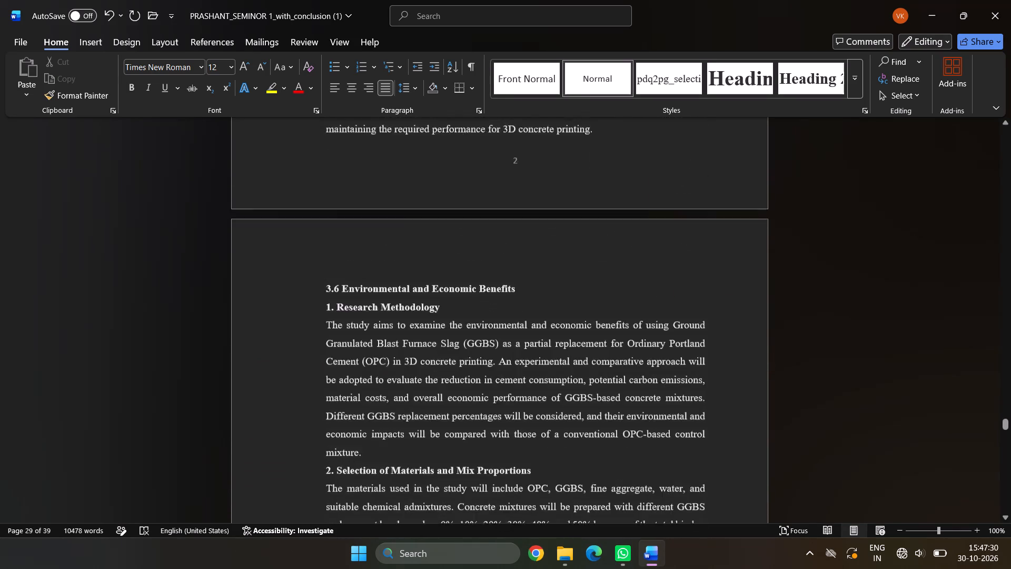
scroll(485, 352, down, 3)
scroll(485, 352, down, 20)
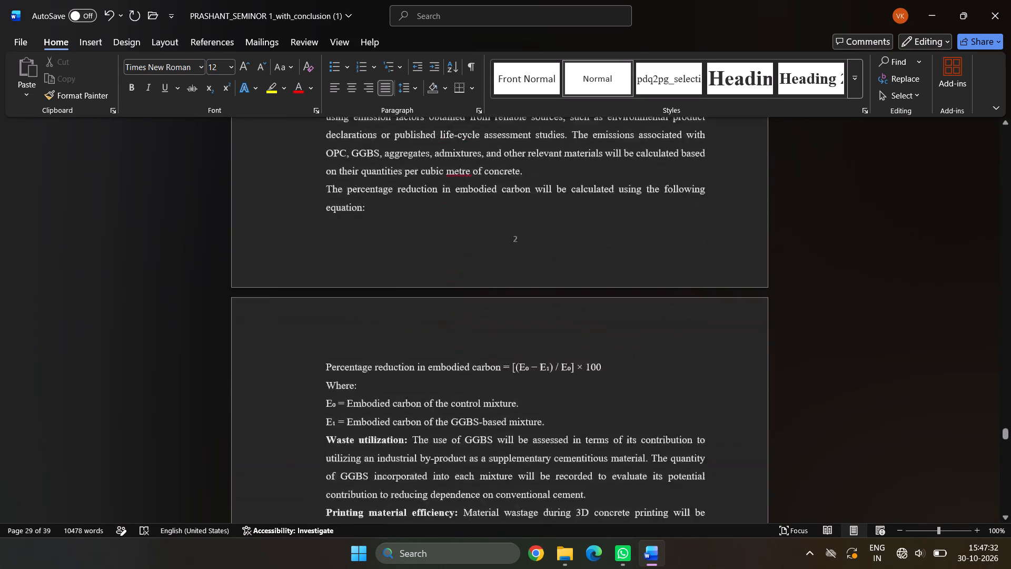
scroll(484, 348, down, 18)
scroll(484, 349, down, 6)
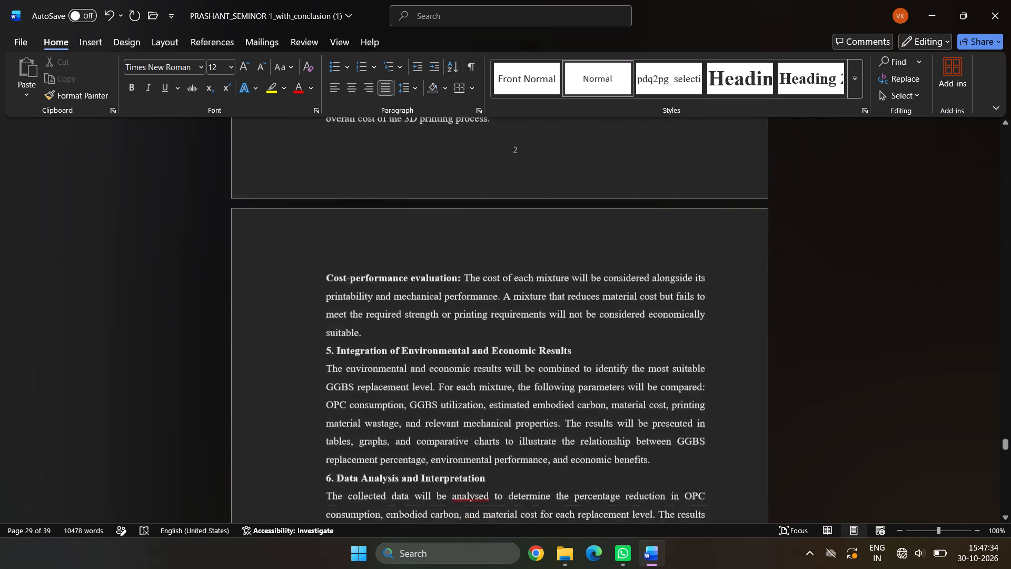
scroll(484, 349, down, 18)
scroll(487, 366, down, 9)
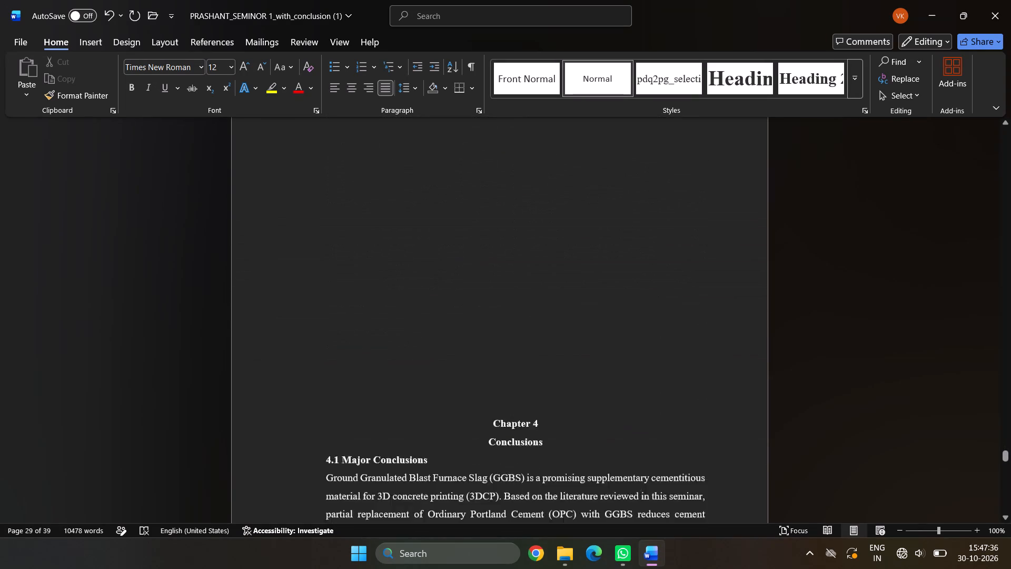
click(484, 337)
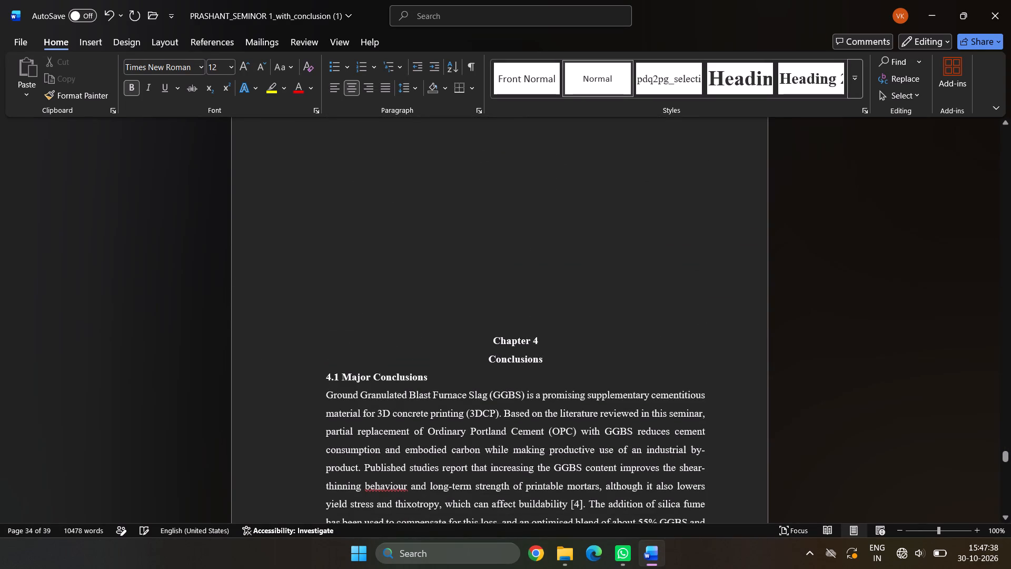
key(BackSpace)
key(BackSpace)
key(BackSpace)
key(BackSpace)
key(BackSpace)
key(BackSpace)
key(BackSpace)
key(BackSpace)
scroll(508, 328, up, 1)
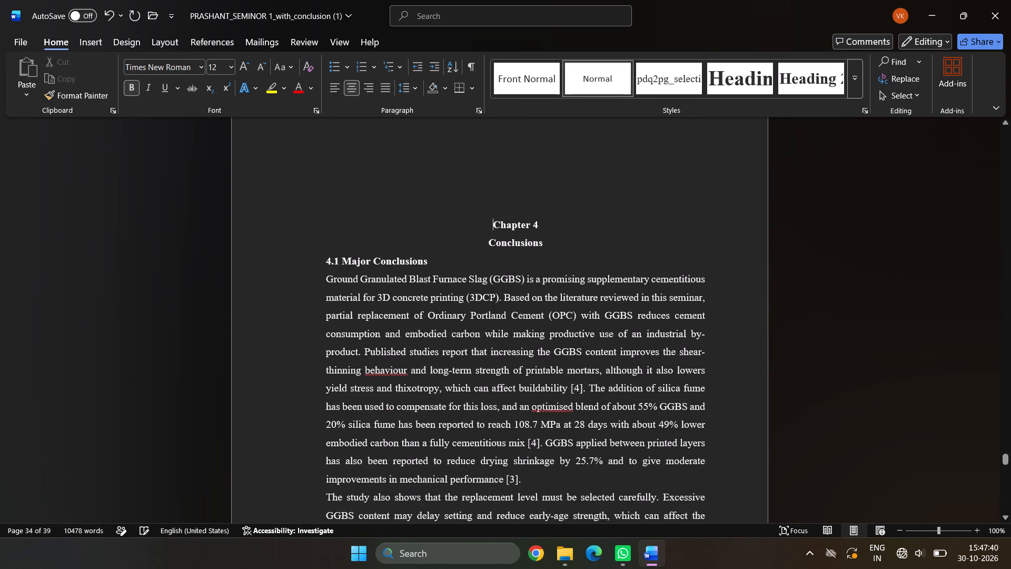
scroll(508, 328, up, 6)
key(BackSpace)
key(BackSpace)
key(BackSpace)
key(BackSpace)
key(BackSpace)
key(BackSpace)
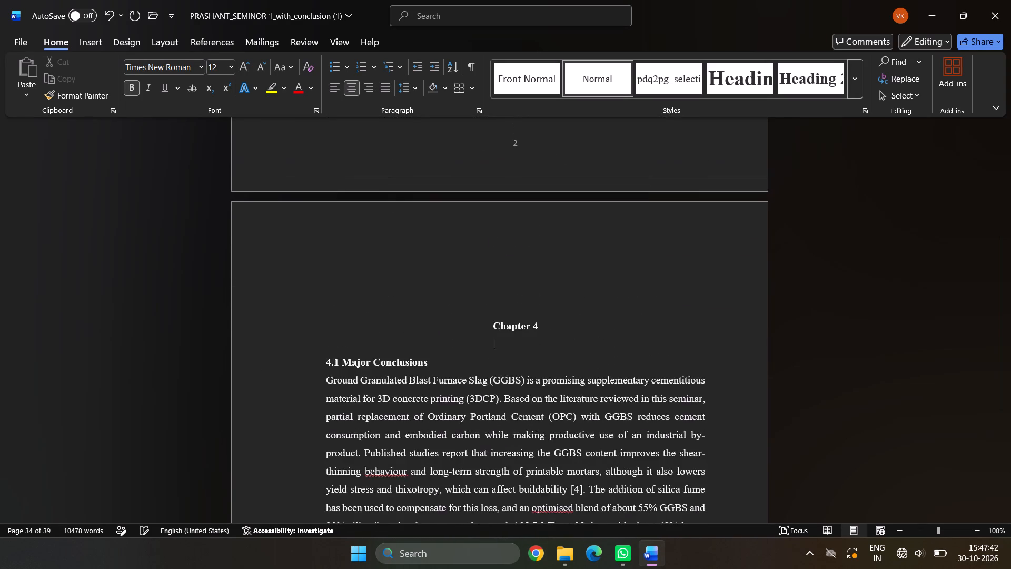
key(BackSpace)
key(BackSpace)
key(BackSpace)
key(BackSpace)
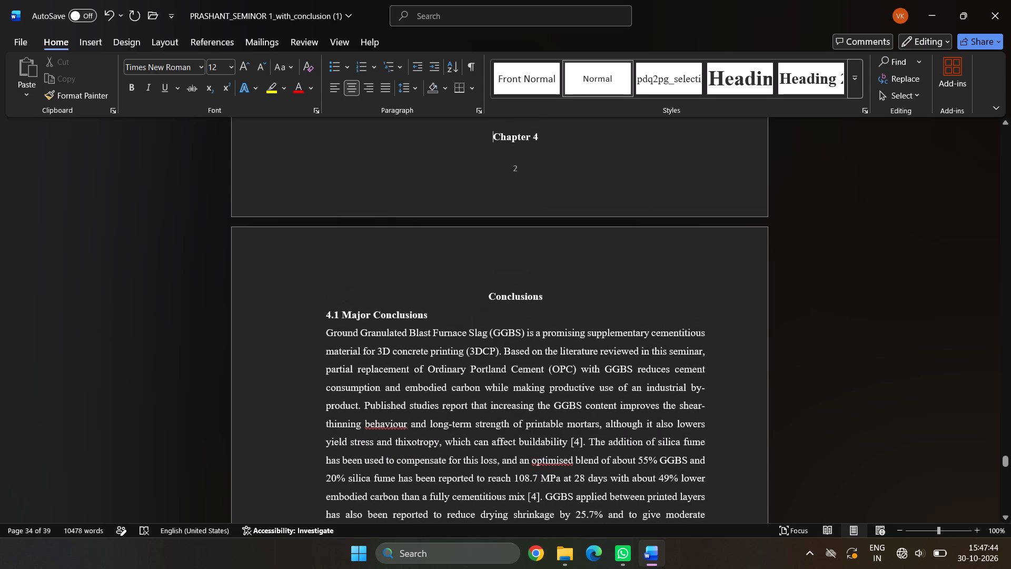
key(Return)
Review the page layout from the Chapter 4 conclusions through 4.4 Future Scope to the end of the References list.
scroll(505, 326, down, 19)
scroll(505, 327, down, 20)
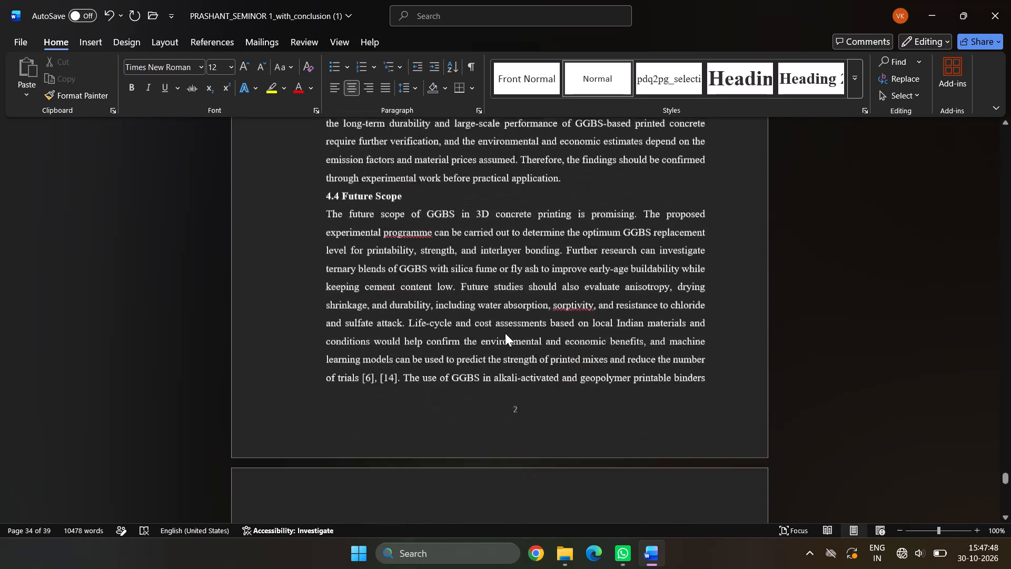
scroll(505, 333, down, 14)
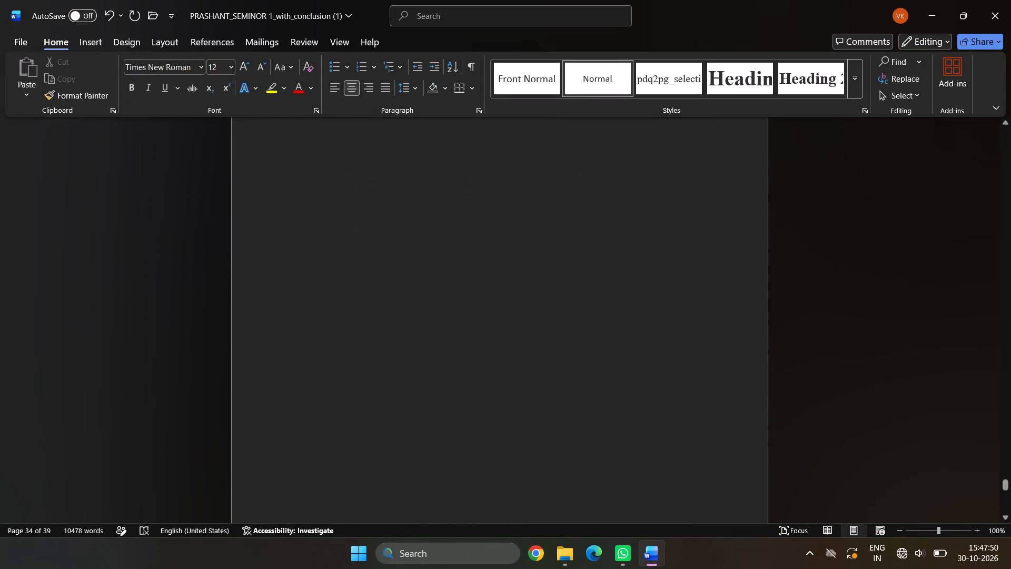
scroll(504, 337, down, 14)
scroll(503, 339, up, 2)
scroll(503, 339, down, 1)
scroll(503, 339, up, 5)
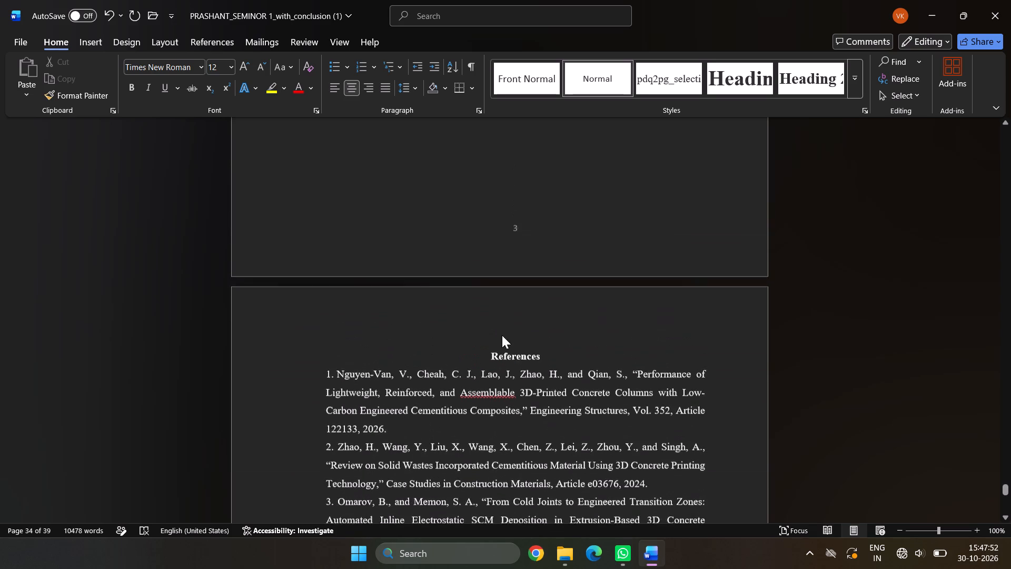
scroll(502, 335, up, 15)
scroll(501, 330, down, 7)
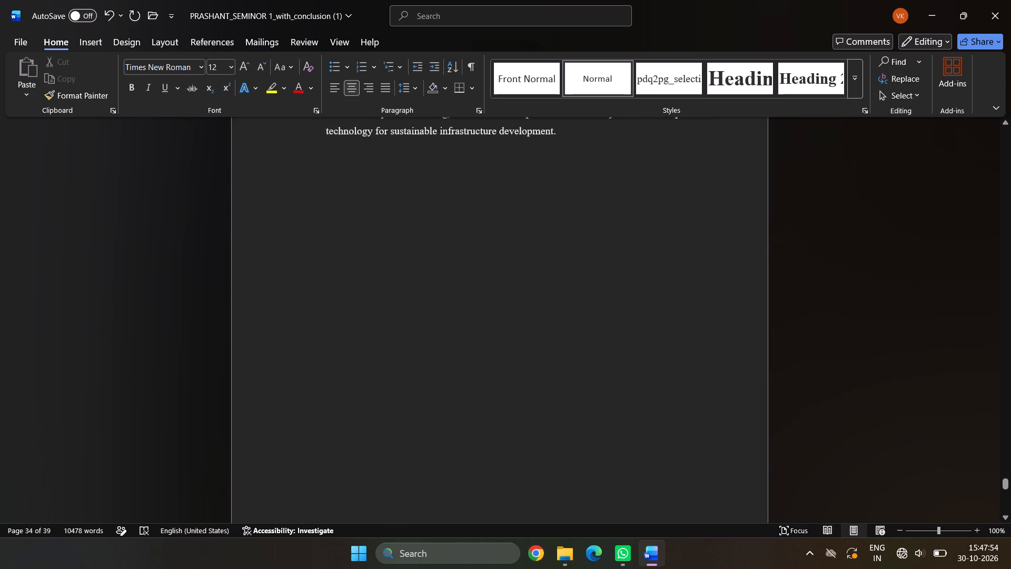
scroll(499, 335, down, 16)
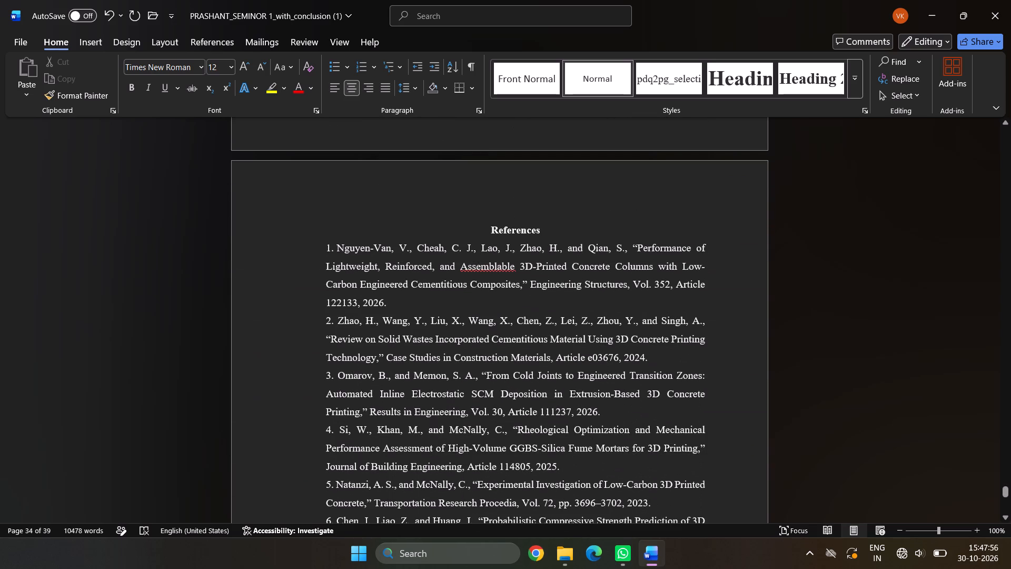
scroll(499, 339, down, 1)
scroll(483, 558, down, 10)
scroll(482, 342, down, 3)
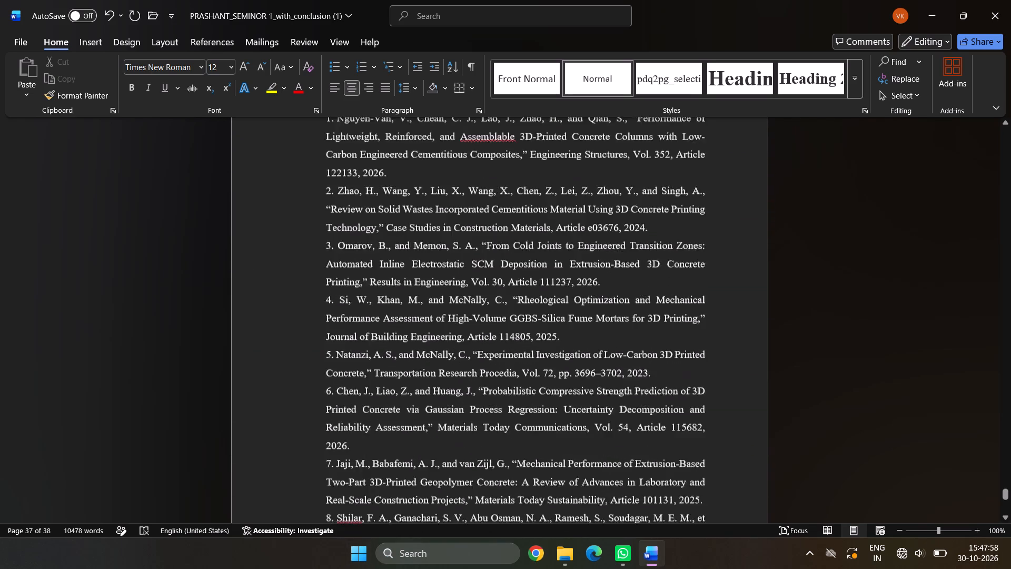
scroll(482, 342, down, 18)
scroll(495, 320, down, 12)
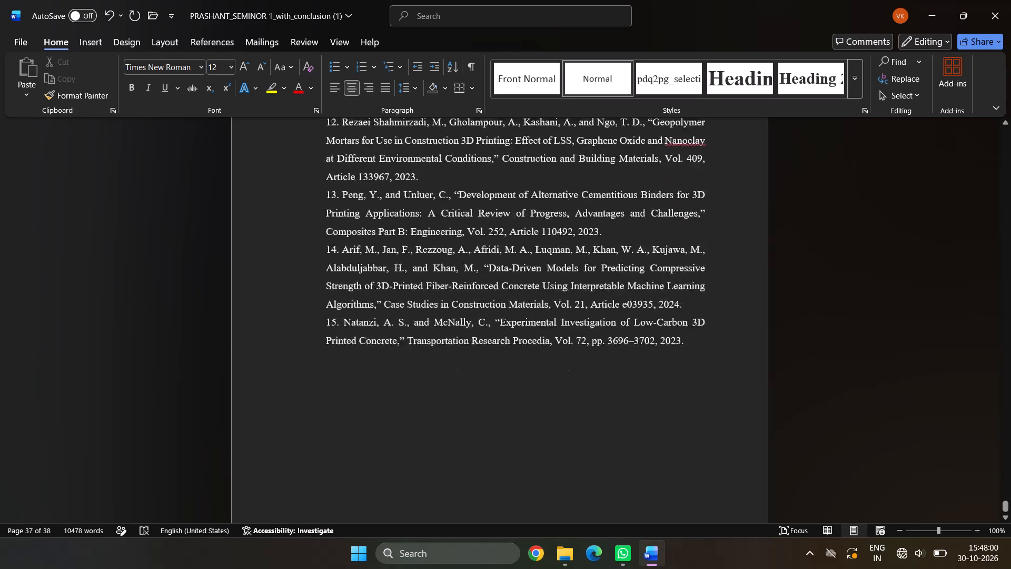
Switch to Google Chrome.
click(537, 553)
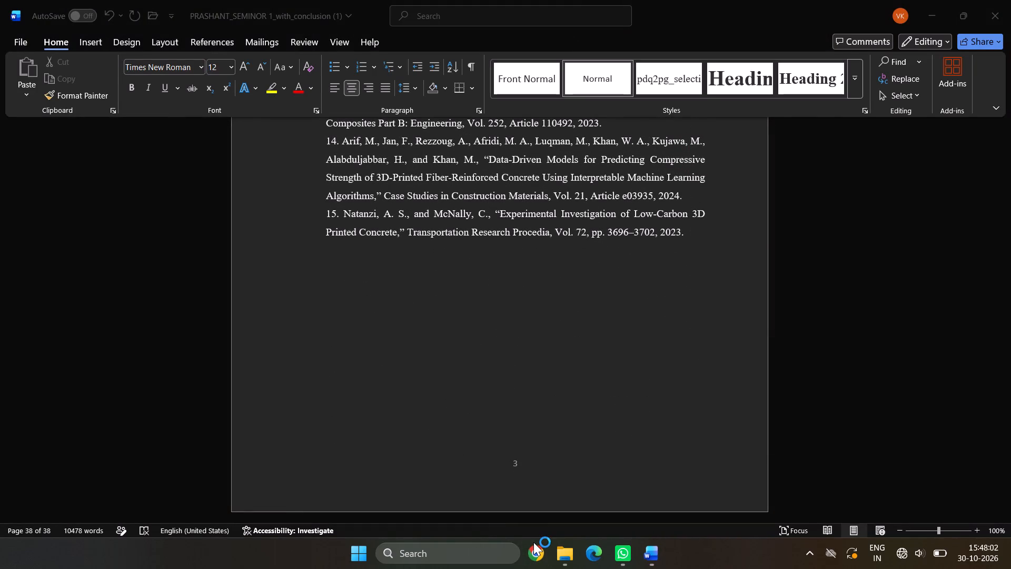
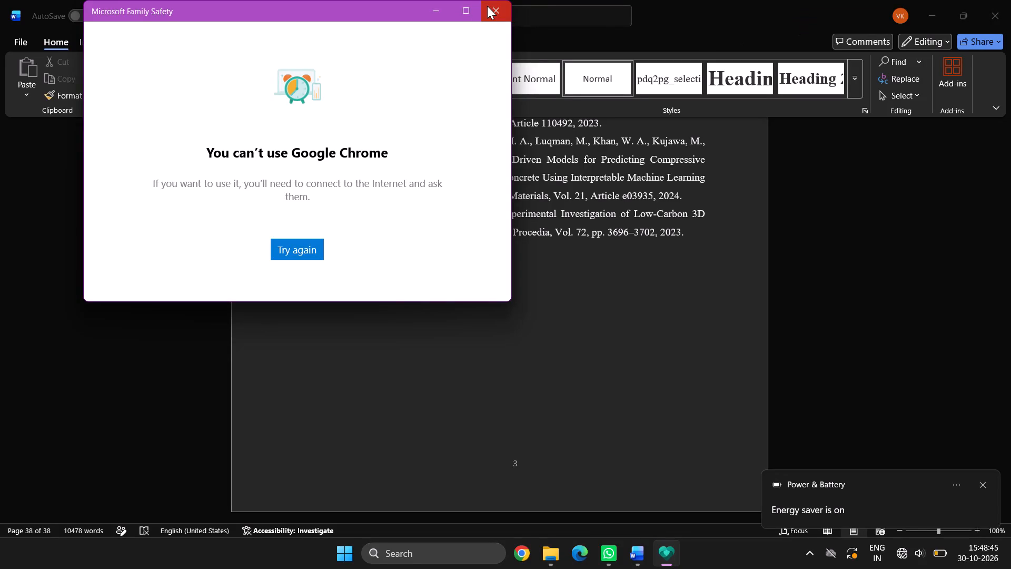
Close the Microsoft Family Safety window and return to the report.
click(487, 6)
Review the page layout backwards from the end of the References list to the Chapter 4 Conclusions title.
scroll(493, 255, down, 4)
scroll(495, 256, up, 3)
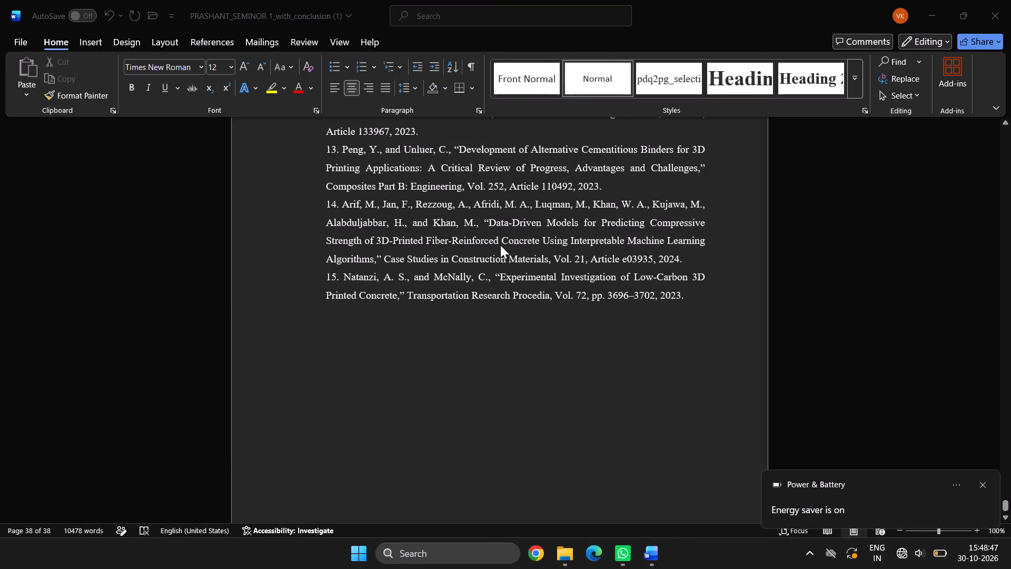
scroll(501, 245, down, 5)
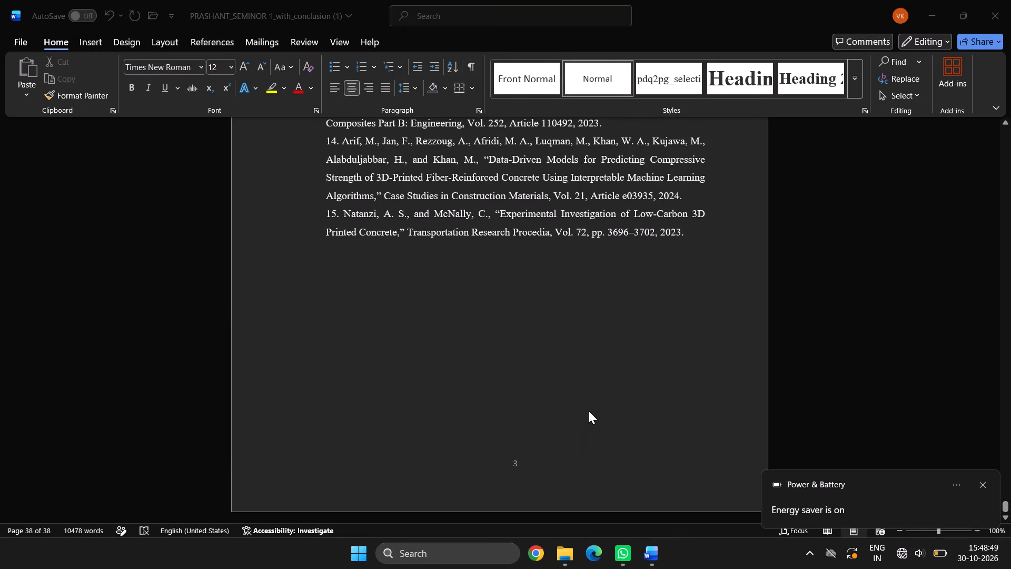
scroll(589, 403, up, 5)
scroll(583, 392, up, 16)
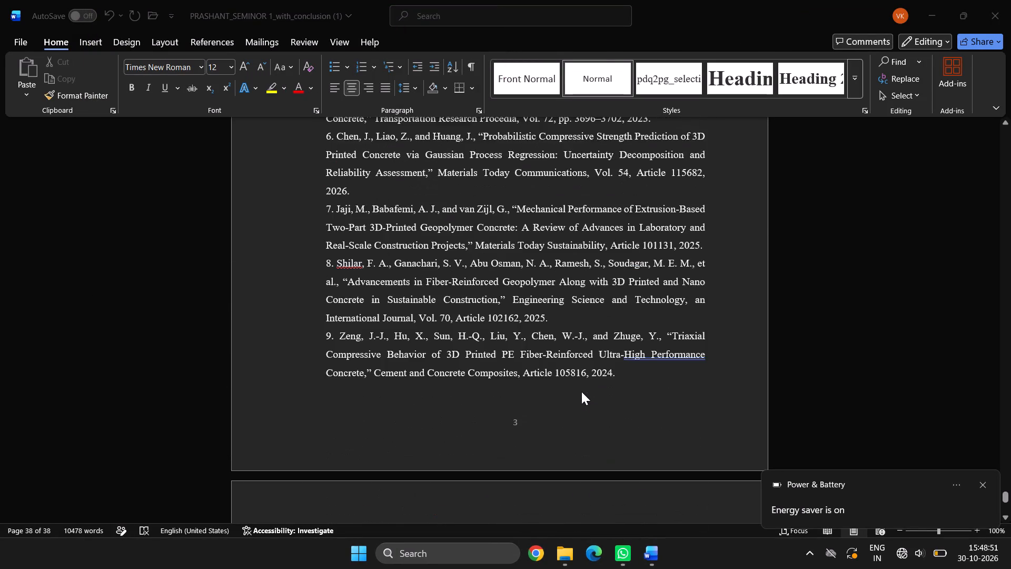
scroll(581, 391, up, 8)
scroll(580, 390, down, 1)
scroll(580, 390, up, 12)
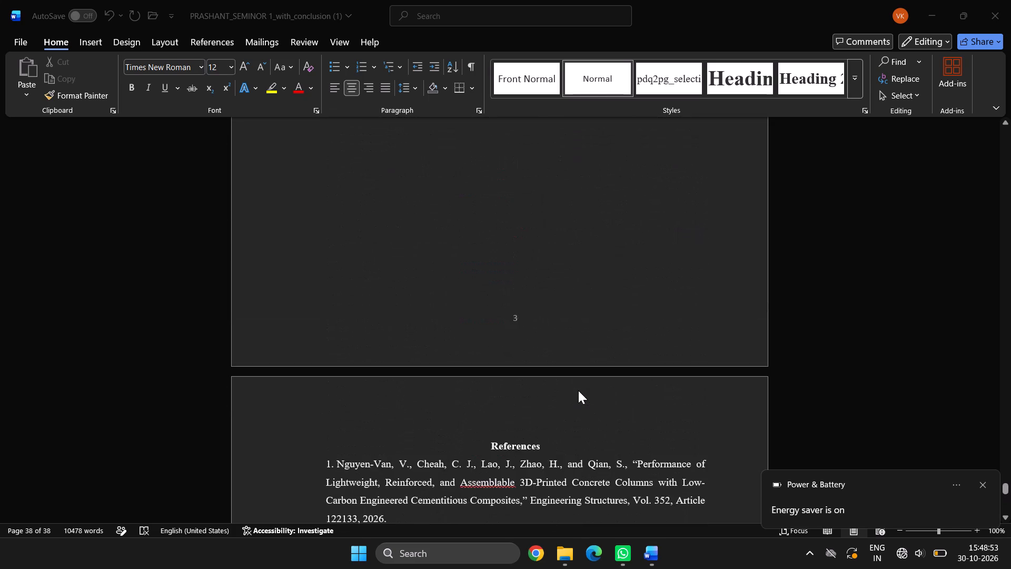
scroll(578, 390, up, 15)
scroll(577, 389, down, 2)
scroll(578, 390, up, 3)
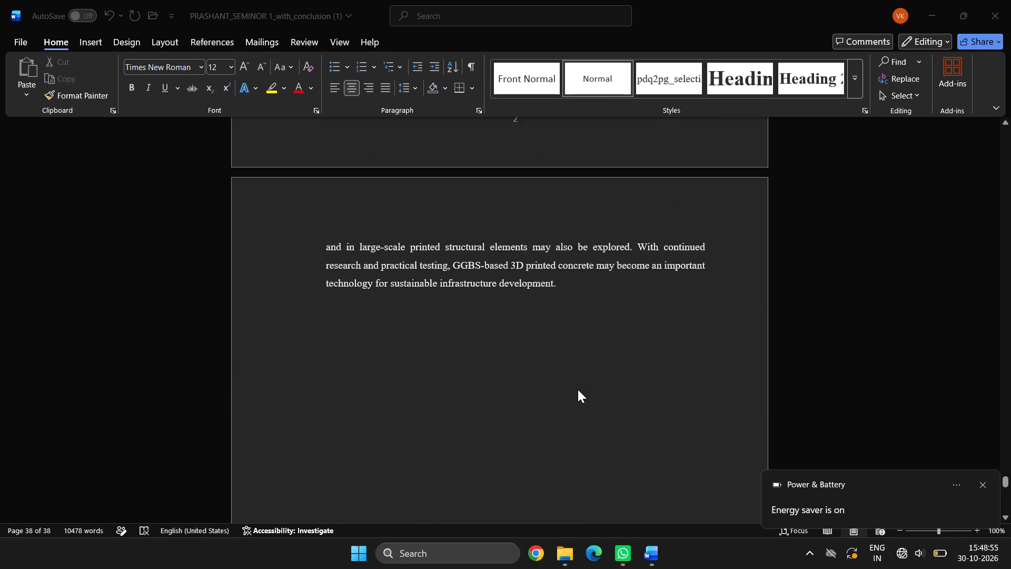
scroll(578, 389, up, 18)
scroll(577, 390, down, 1)
scroll(577, 390, up, 4)
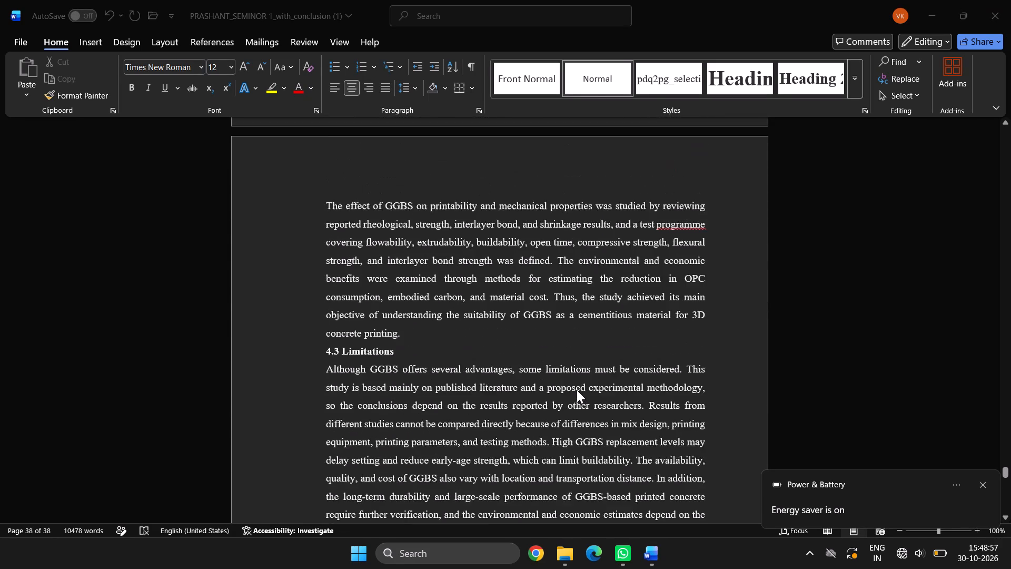
scroll(577, 390, up, 20)
scroll(577, 390, up, 1)
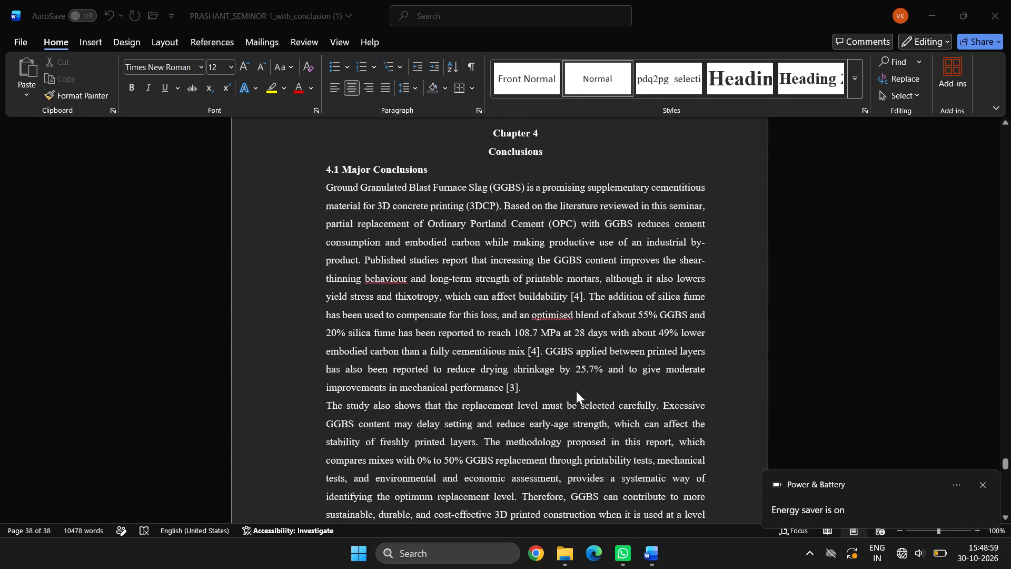
scroll(576, 391, up, 11)
scroll(574, 391, down, 2)
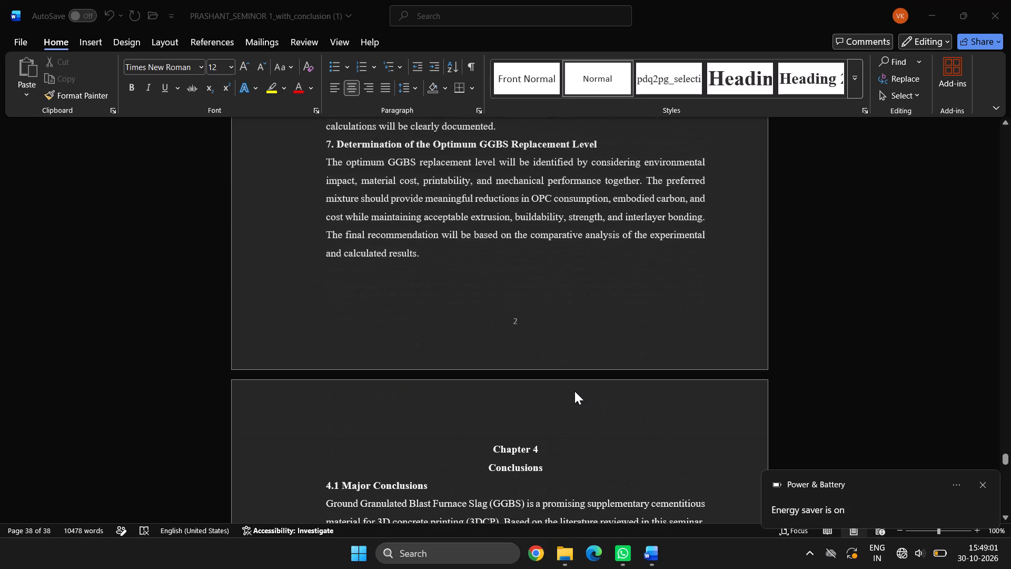
scroll(504, 416, down, 2)
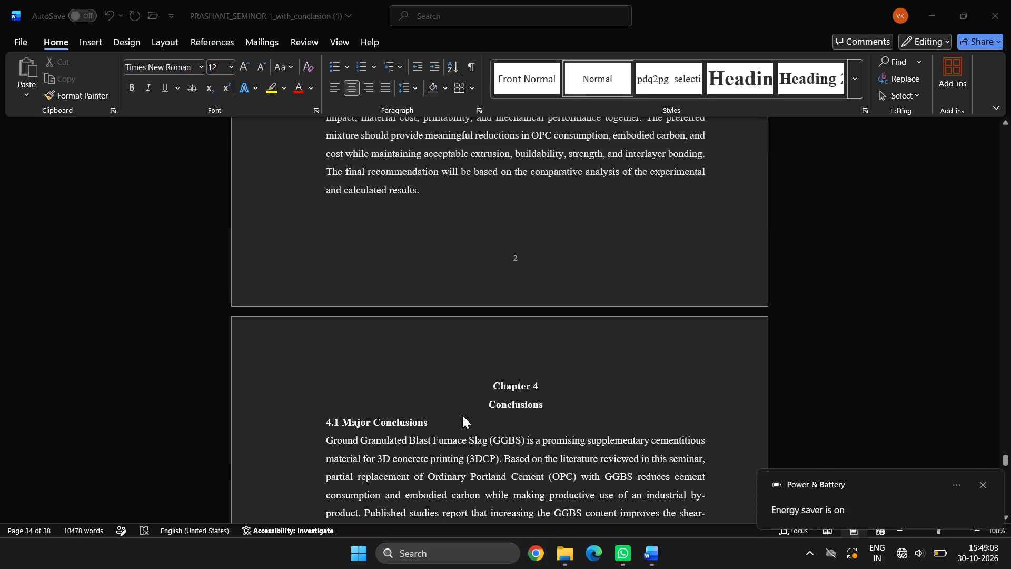
Check the methodology pages before Chapter 4 backwards, from the optimum GGBS replacement level to the selection of materials and mix proportions.
scroll(701, 327, up, 4)
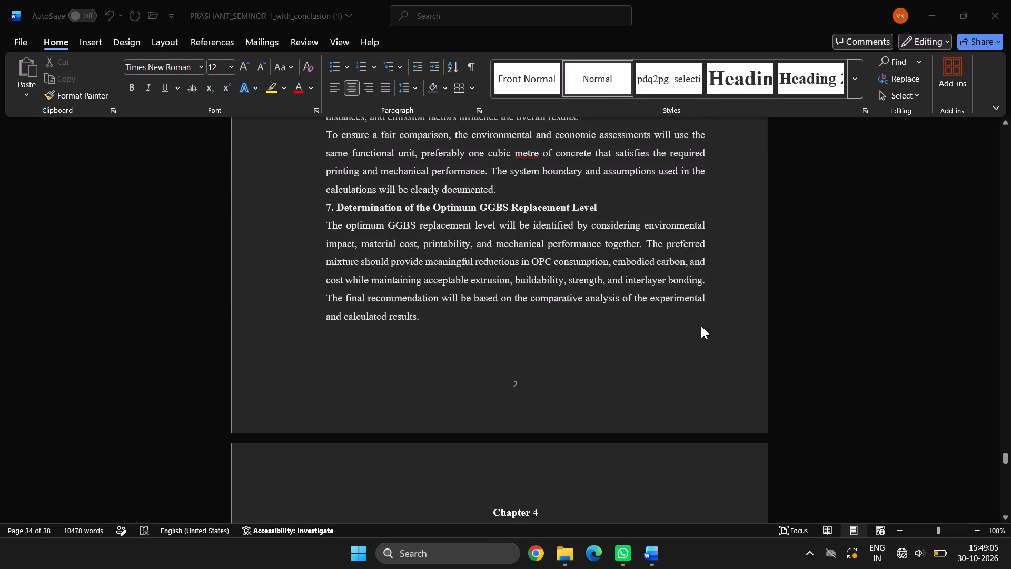
scroll(700, 323, up, 10)
scroll(699, 322, down, 1)
scroll(699, 322, up, 6)
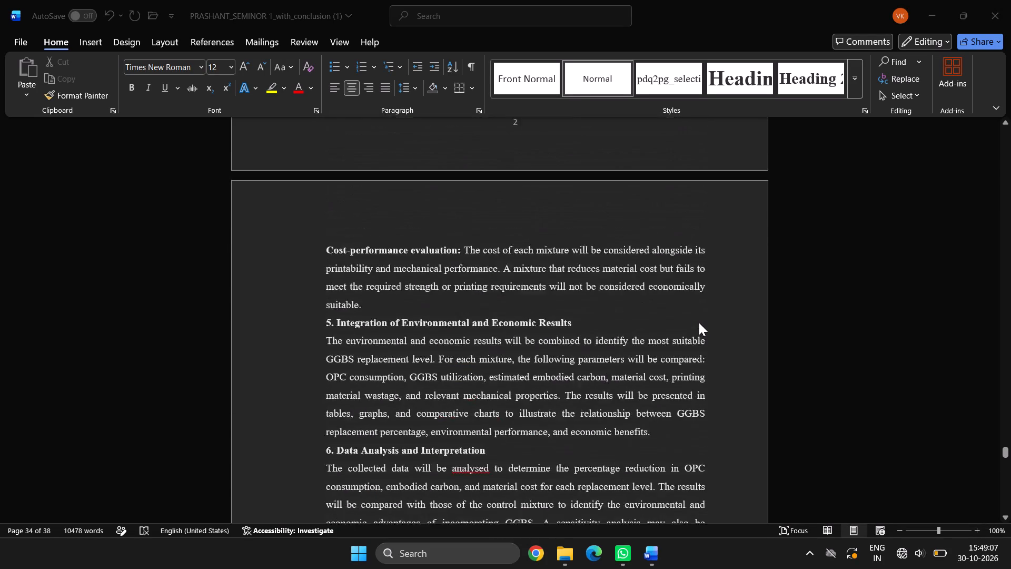
scroll(699, 322, up, 12)
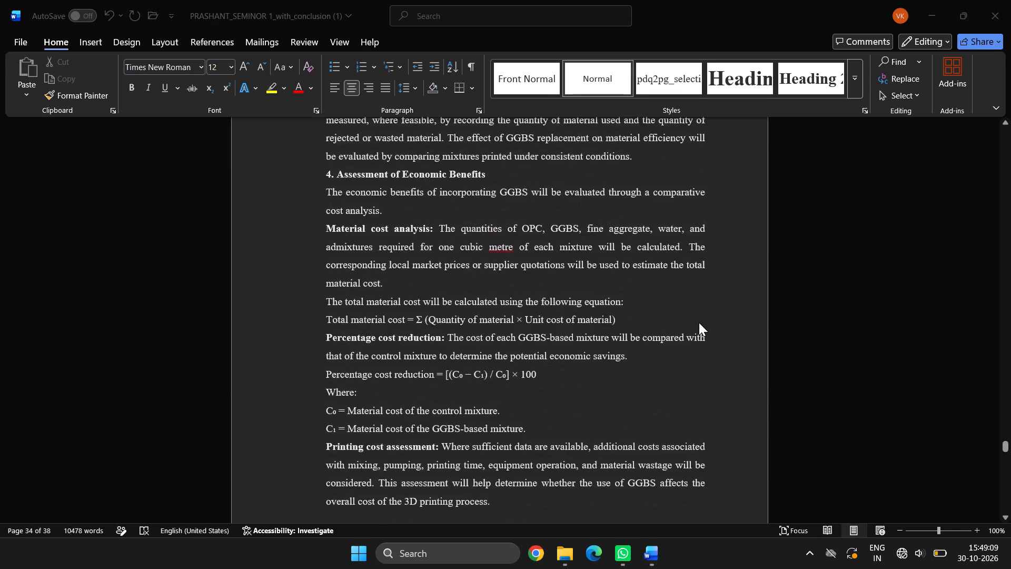
scroll(698, 322, up, 5)
scroll(698, 322, down, 1)
scroll(698, 322, up, 18)
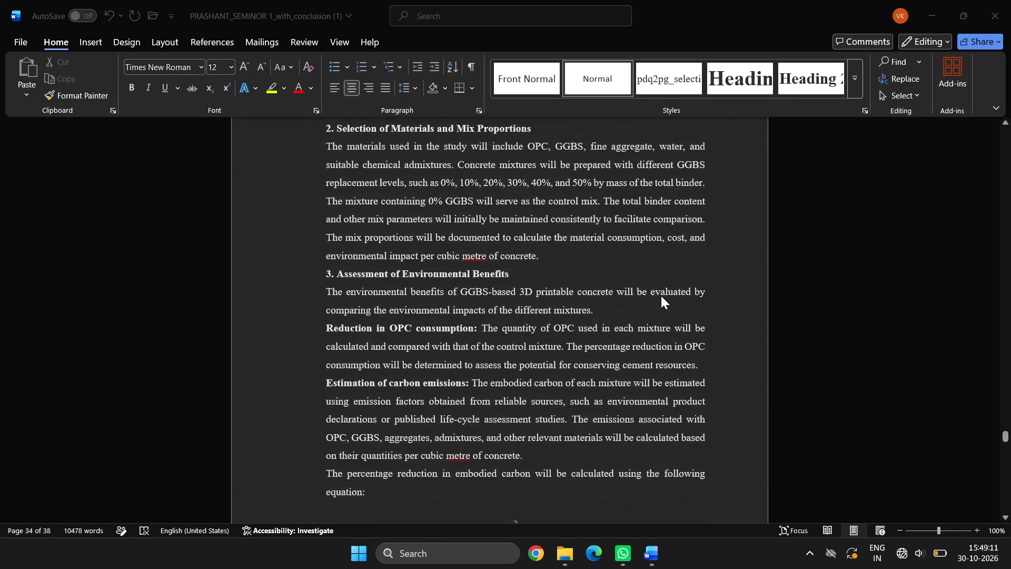
scroll(660, 296, up, 5)
scroll(659, 296, down, 1)
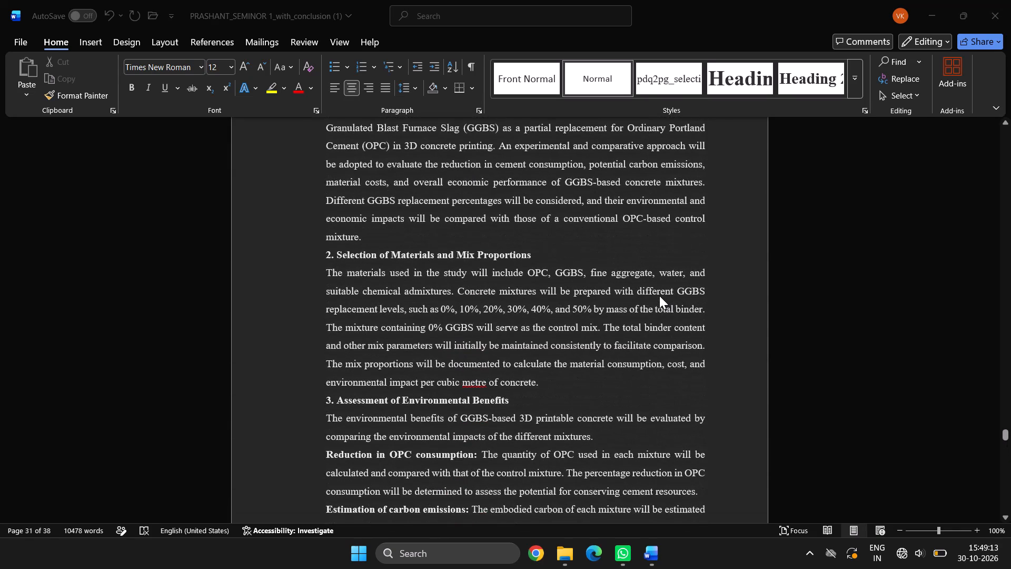
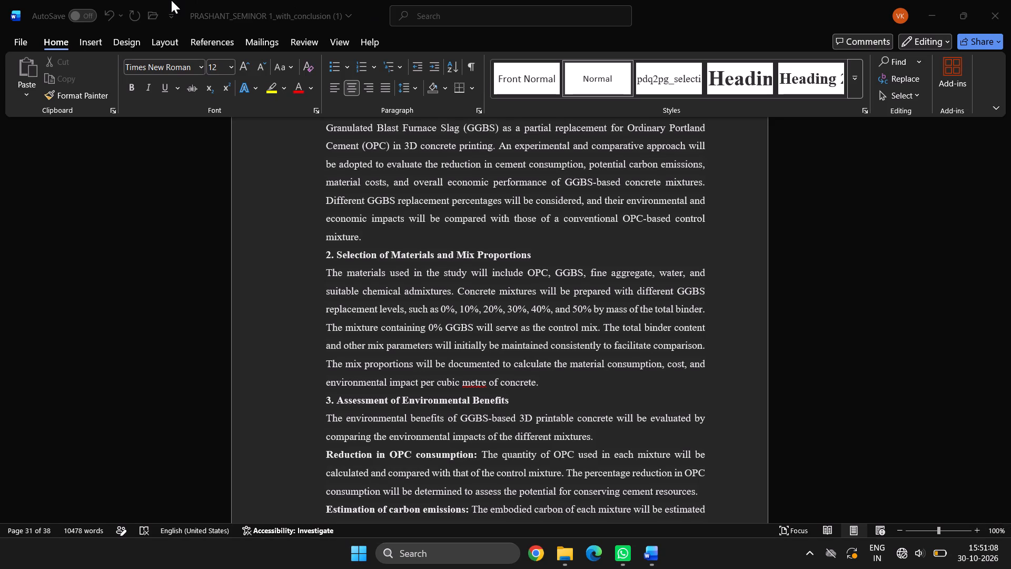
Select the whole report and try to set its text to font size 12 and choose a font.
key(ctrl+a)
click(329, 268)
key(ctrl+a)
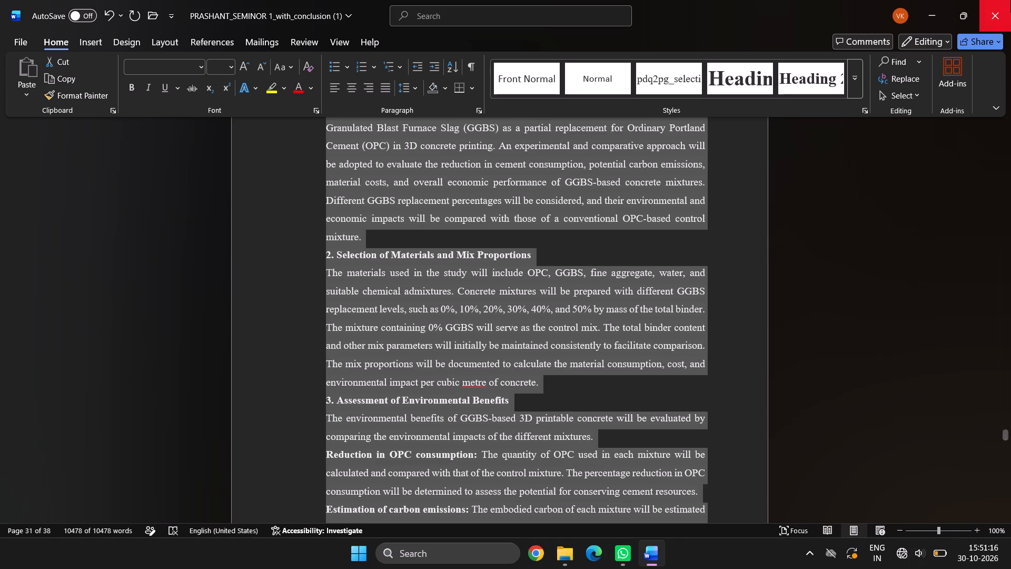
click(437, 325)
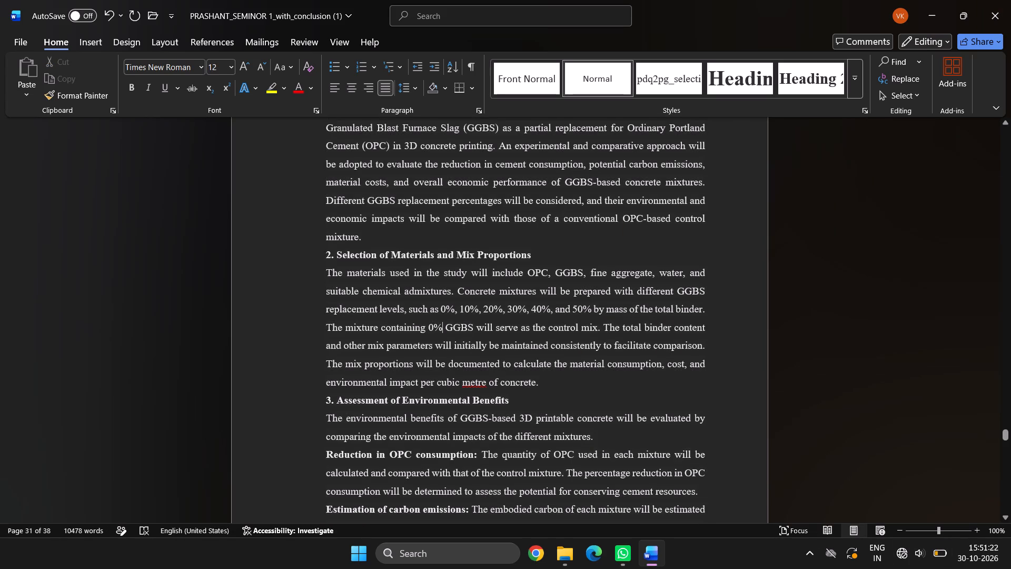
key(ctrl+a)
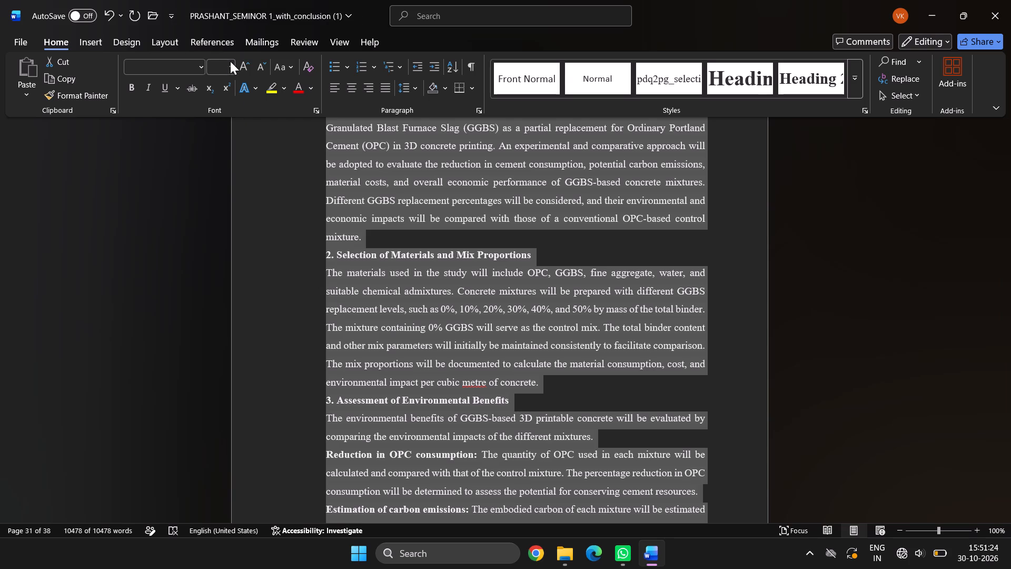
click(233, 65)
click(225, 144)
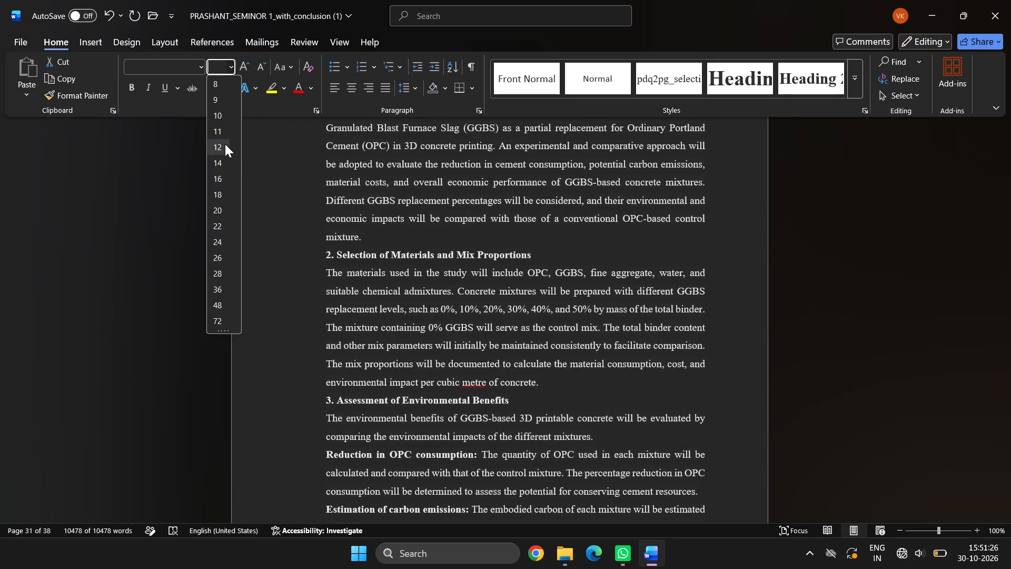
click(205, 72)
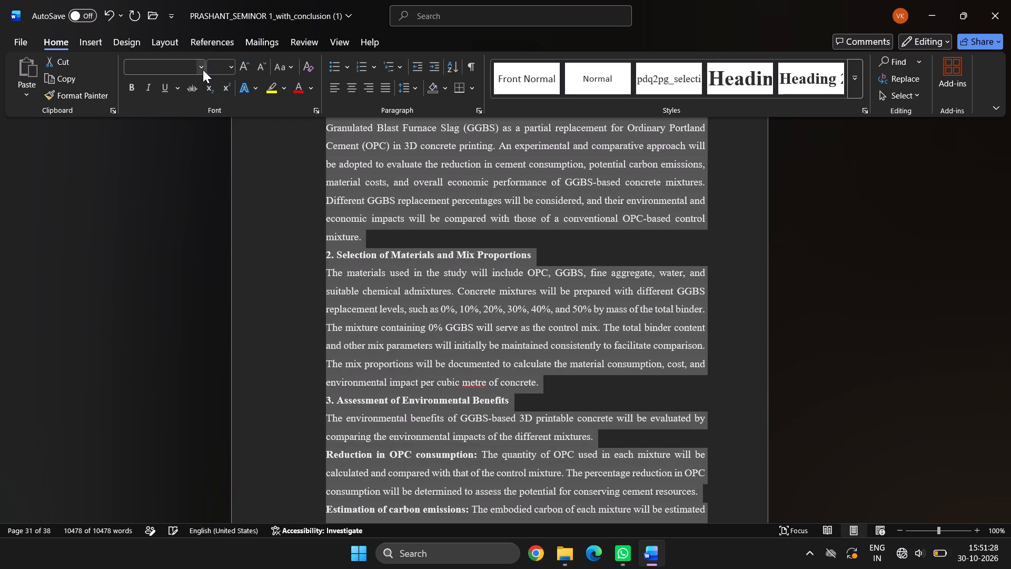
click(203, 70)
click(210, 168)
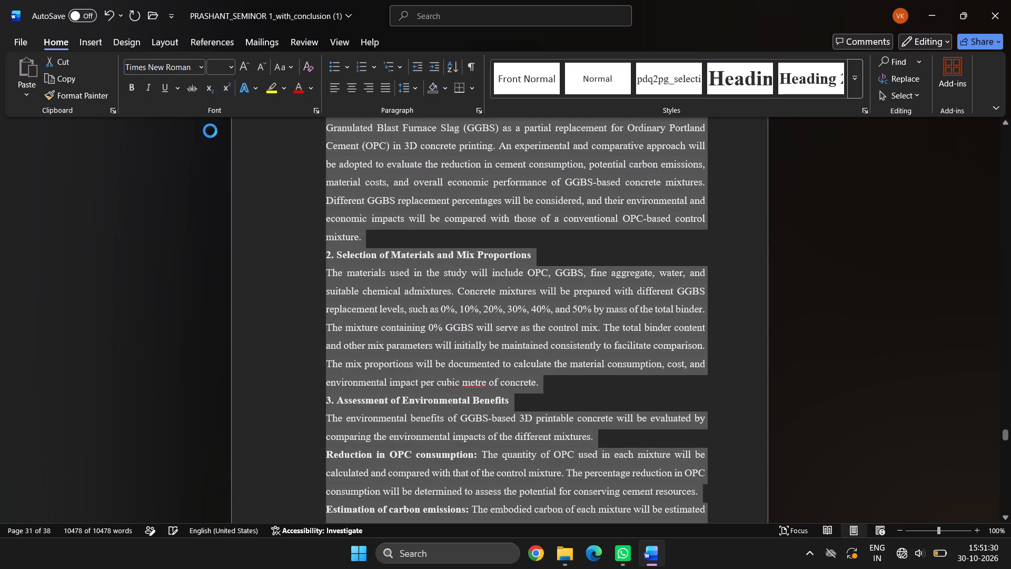
Set the line spacing of the whole selected report to 1.5 lines.
right_click(477, 338)
click(516, 227)
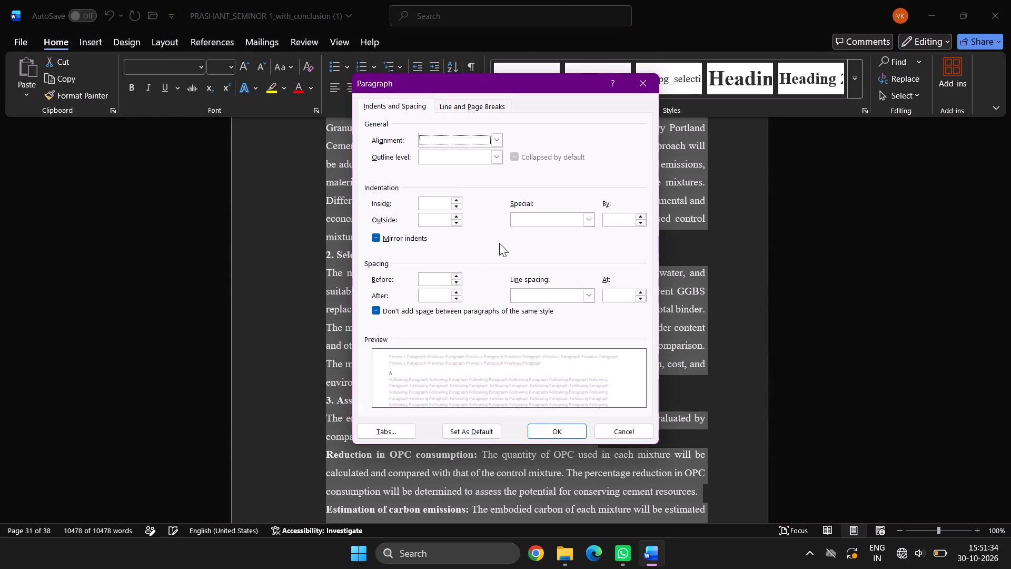
click(582, 293)
click(577, 317)
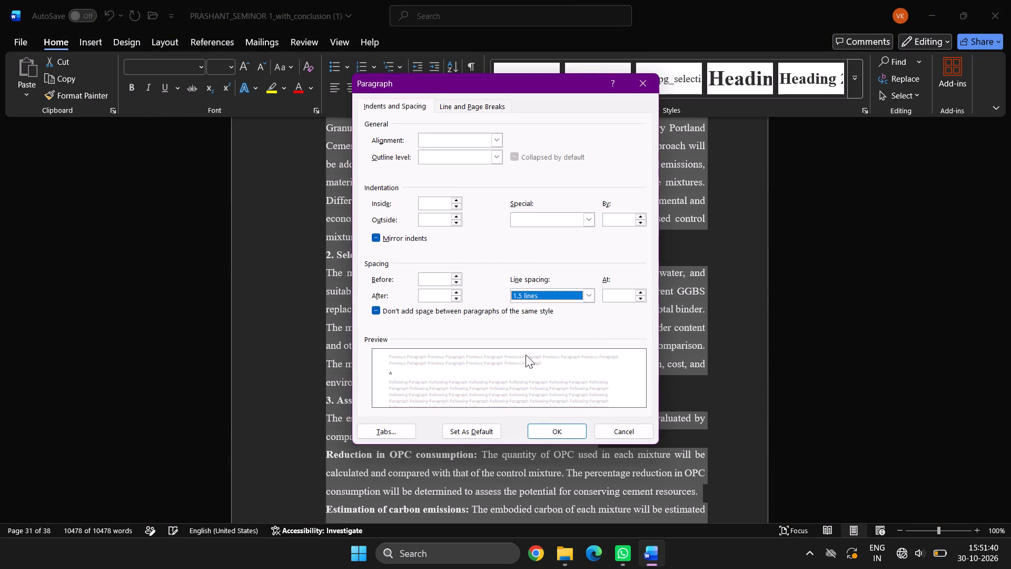
click(565, 426)
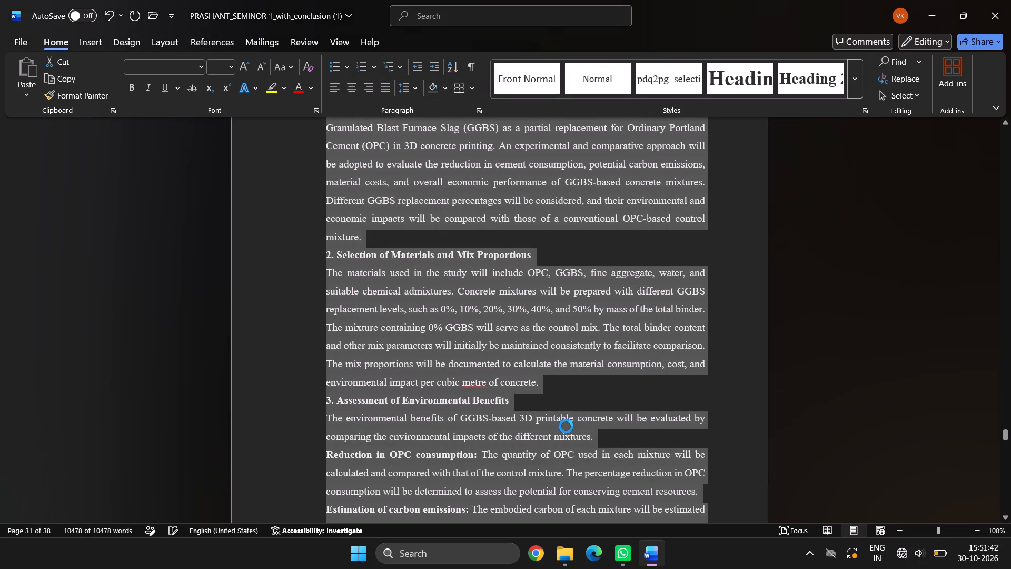
click(564, 408)
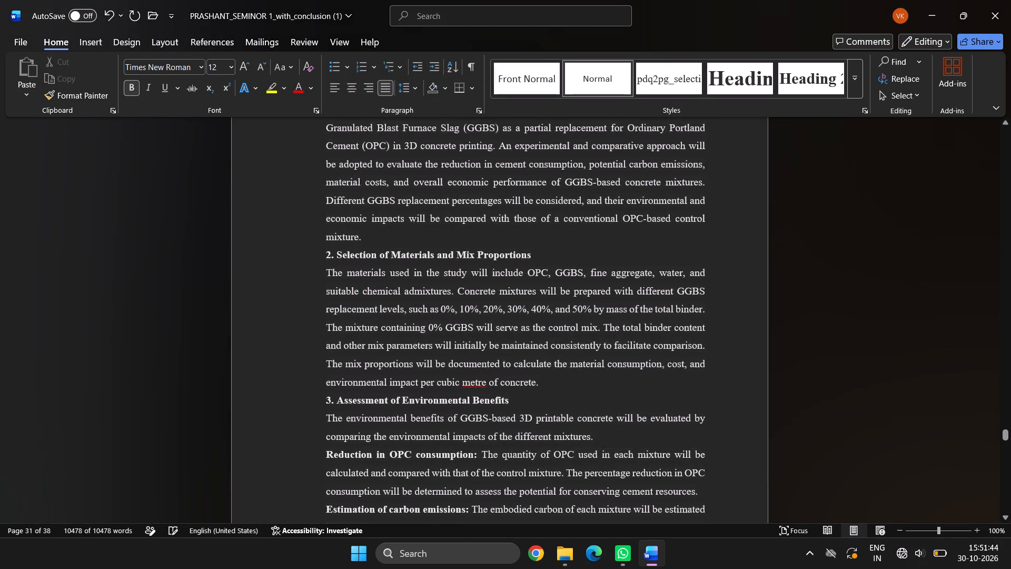
Save the formatted report.
scroll(562, 411, down, 14)
scroll(567, 400, up, 1)
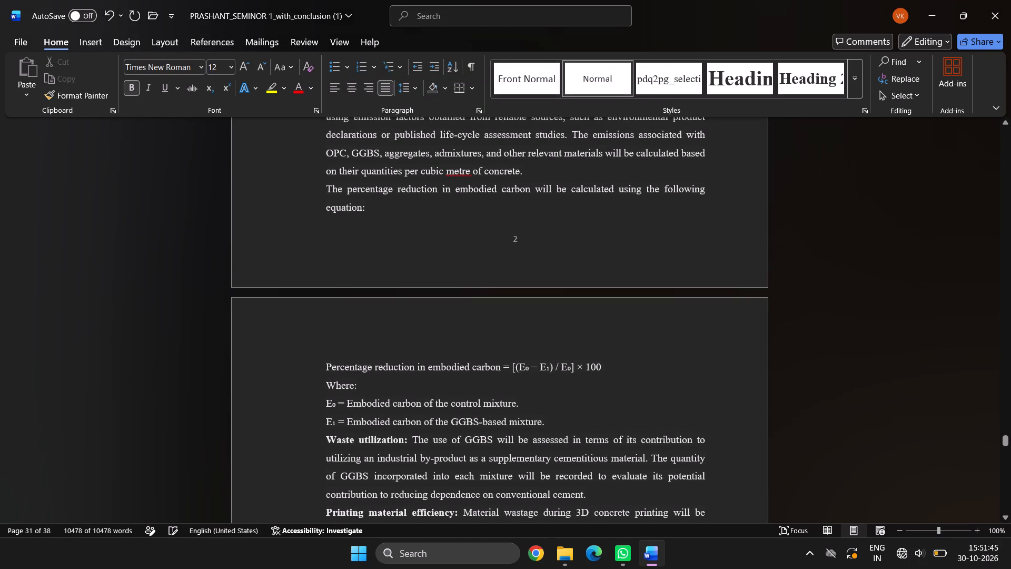
scroll(580, 568, down, 8)
key(ctrl+s)
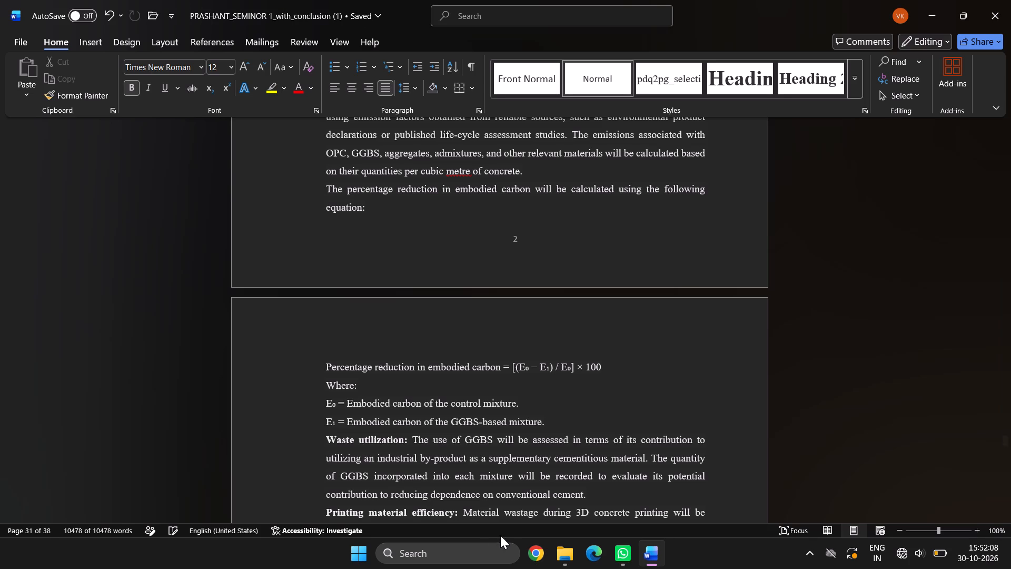
Switch to File Explorer, look for the saved seminar report, and open PRASHANT_SEMINOR 1_with_conclusion (1) from the recent files.
click(554, 549)
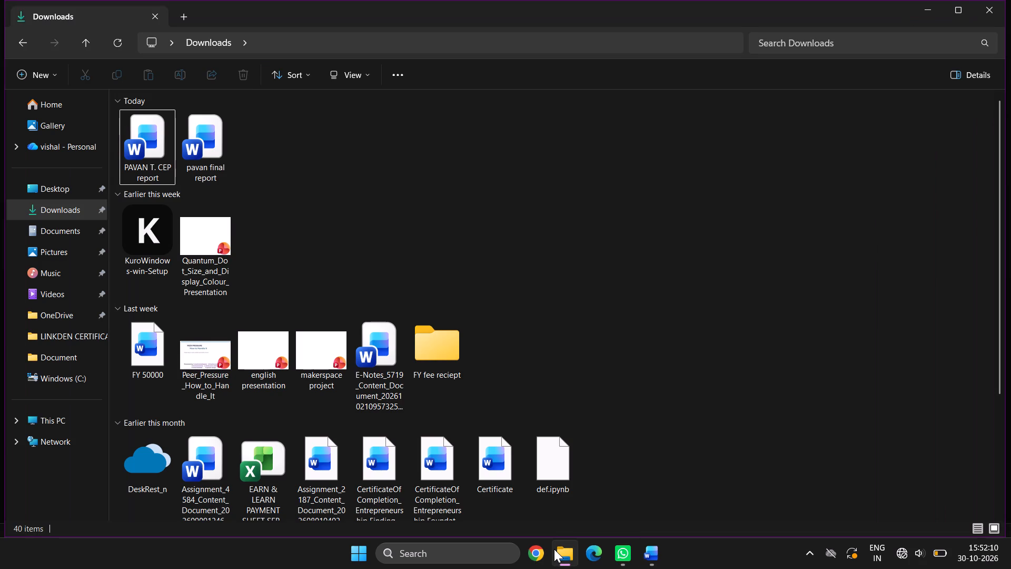
click(75, 230)
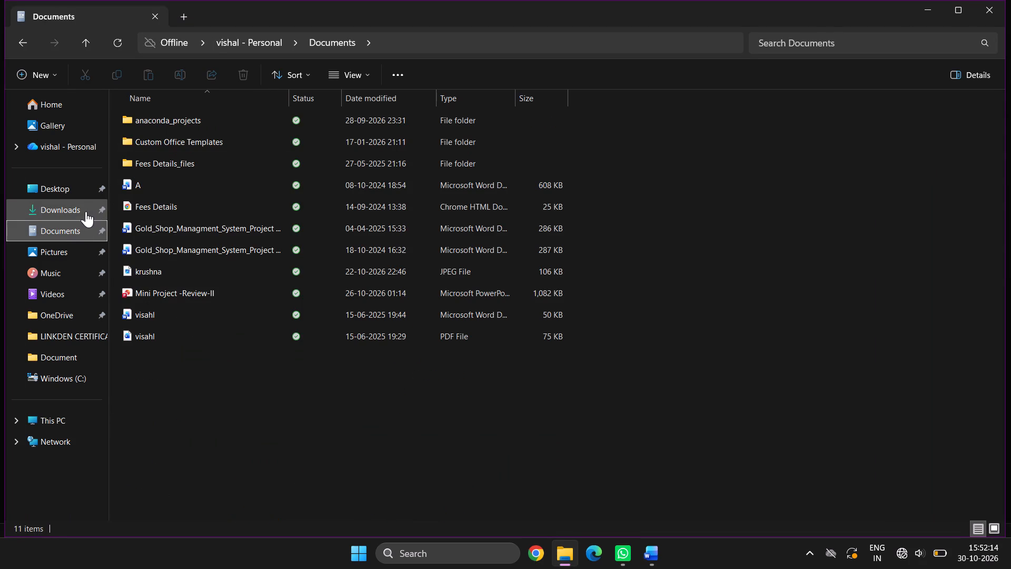
click(82, 212)
scroll(227, 196, up, 1)
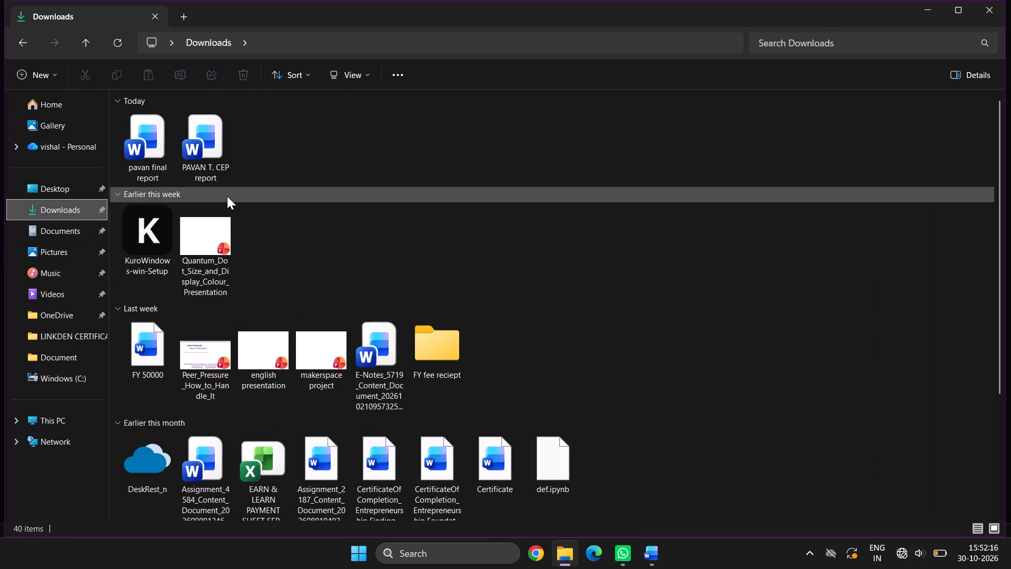
scroll(227, 196, up, 1)
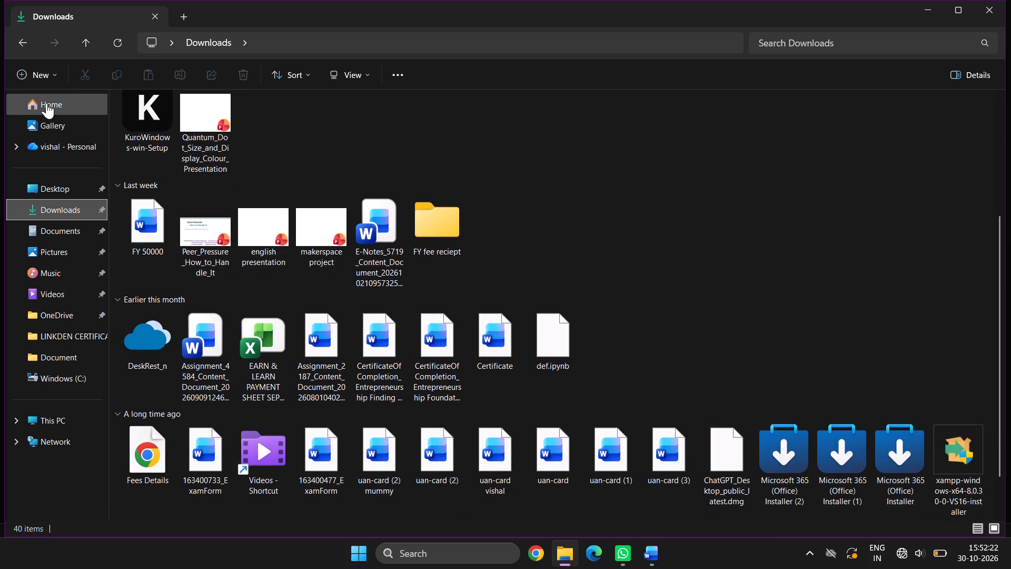
click(47, 97)
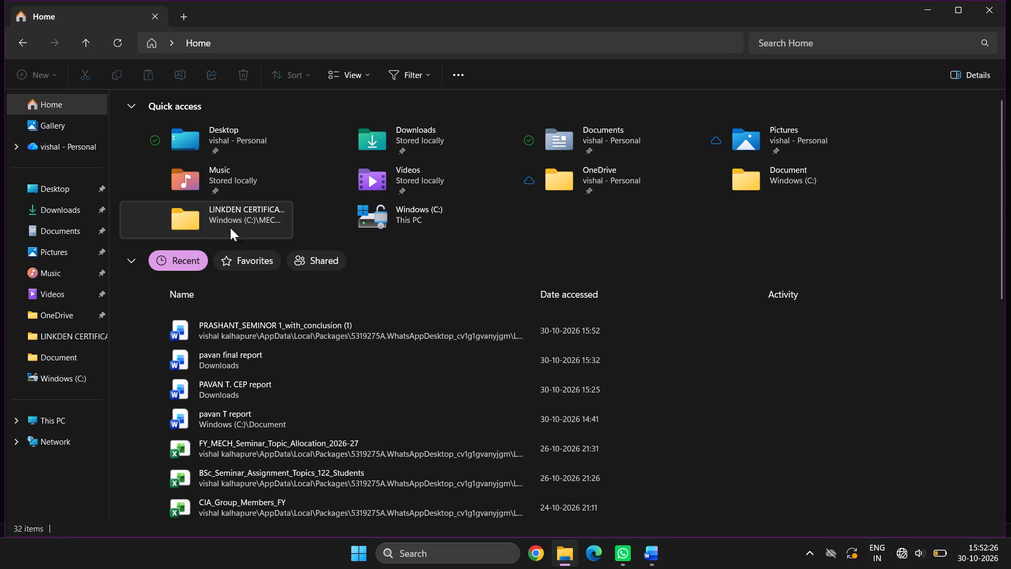
double_click(284, 330)
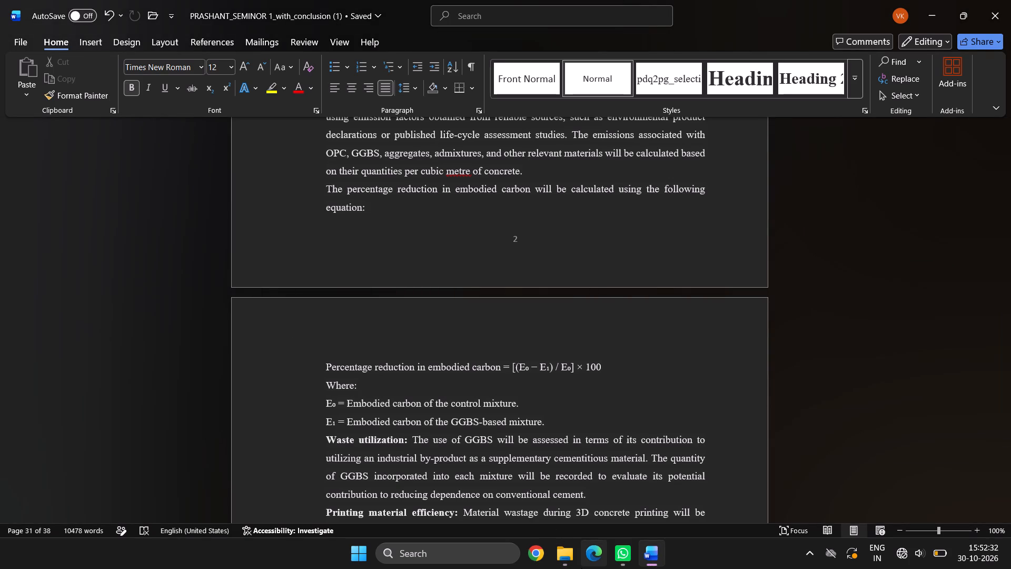
Switch to File Explorer and select PRASHANT_SEMINOR 1_with_conclusion (1) in the recent files.
click(563, 561)
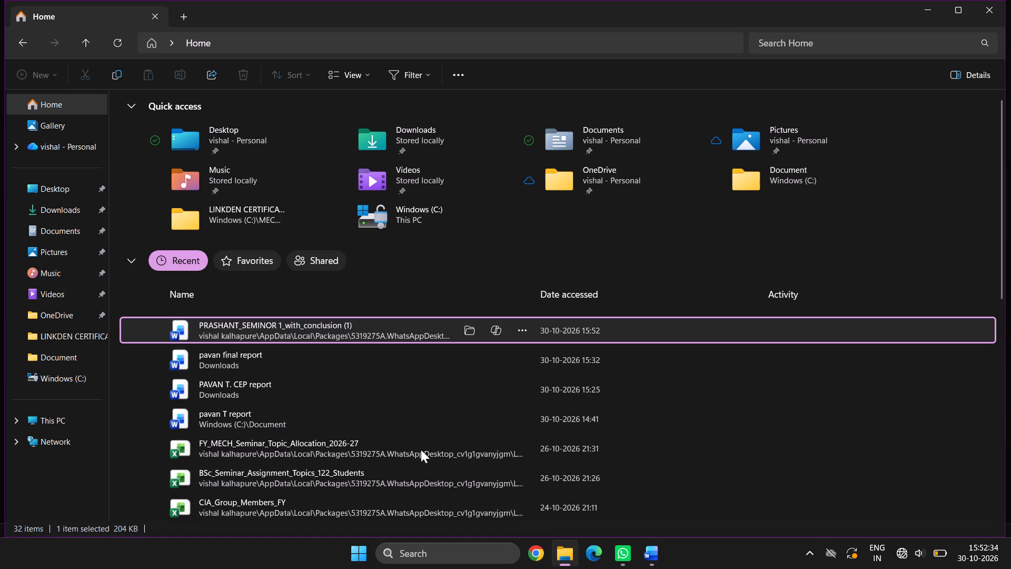
click(381, 328)
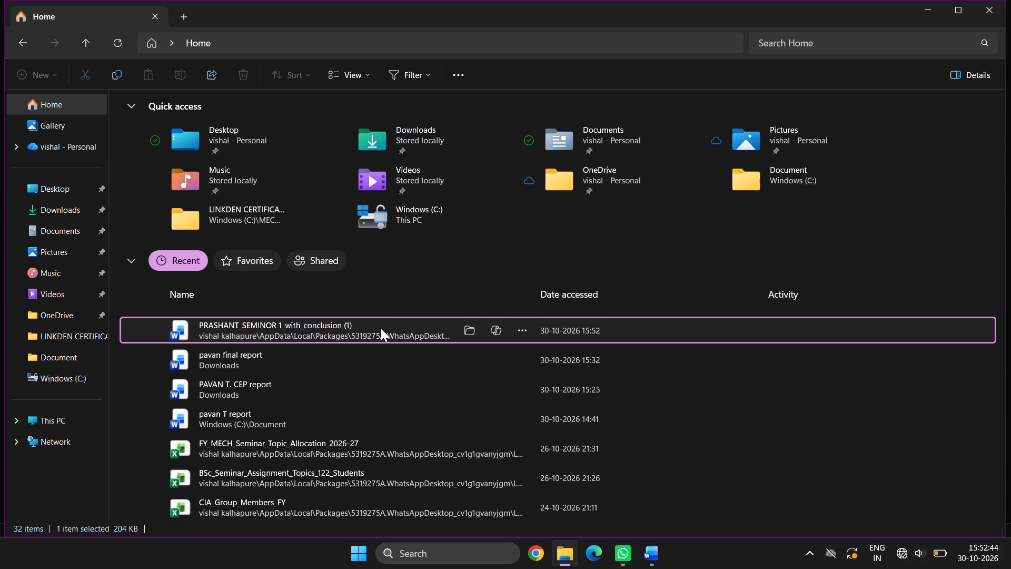
Connect the computer to the open Wi-Fi network Daddies Home and close the network list.
click(901, 554)
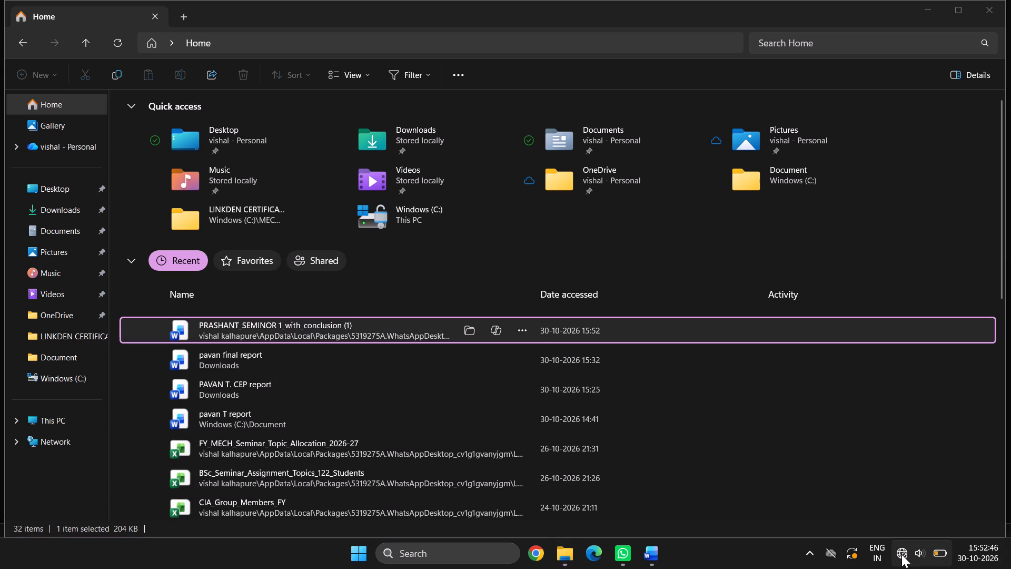
click(819, 310)
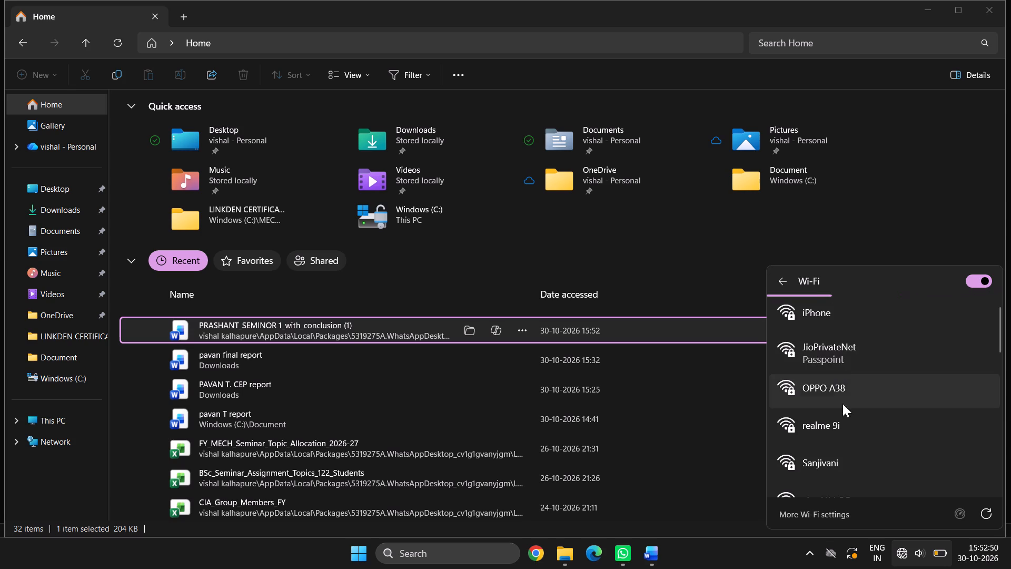
scroll(846, 431, down, 1)
click(841, 419)
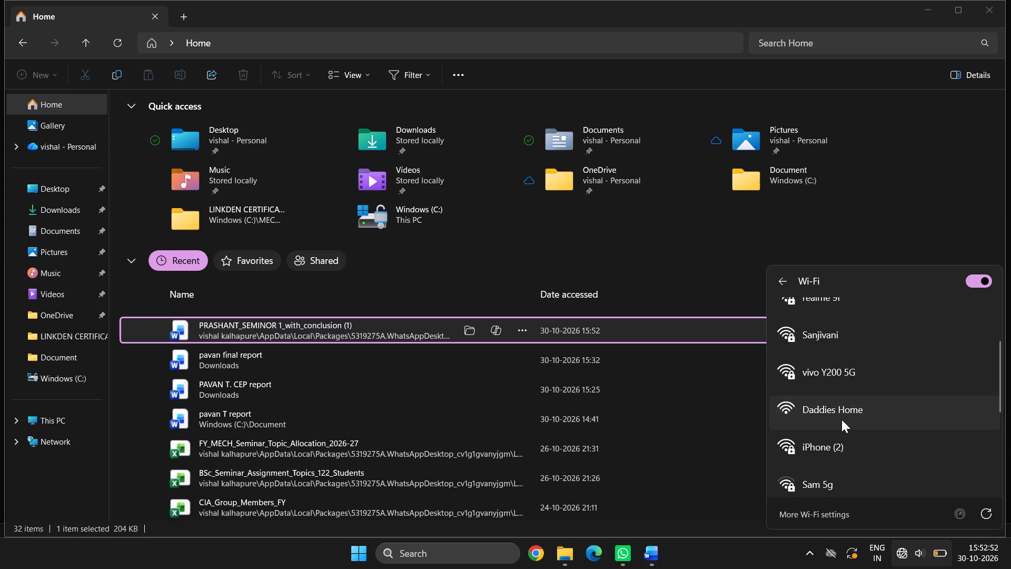
click(927, 478)
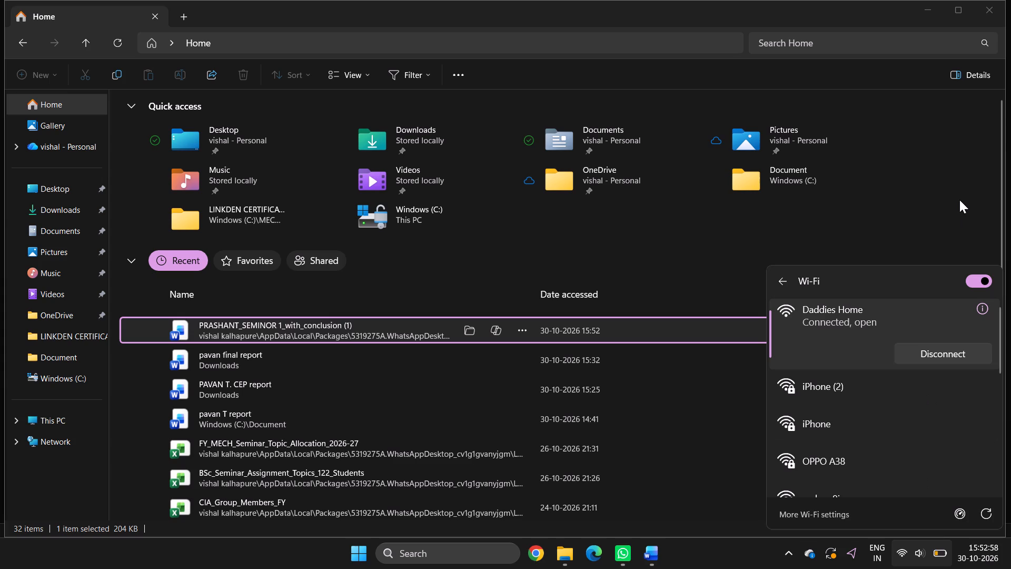
click(950, 185)
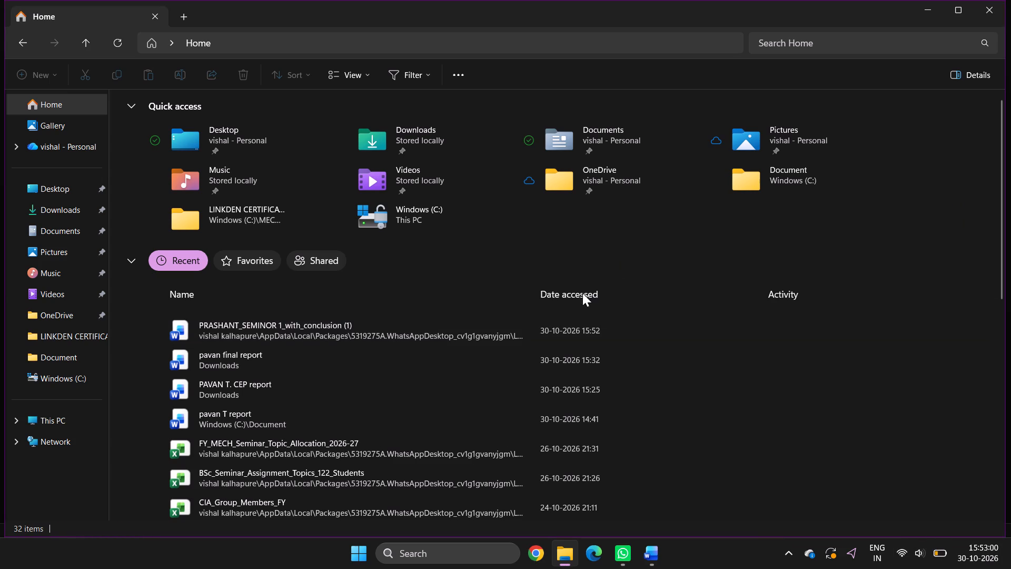
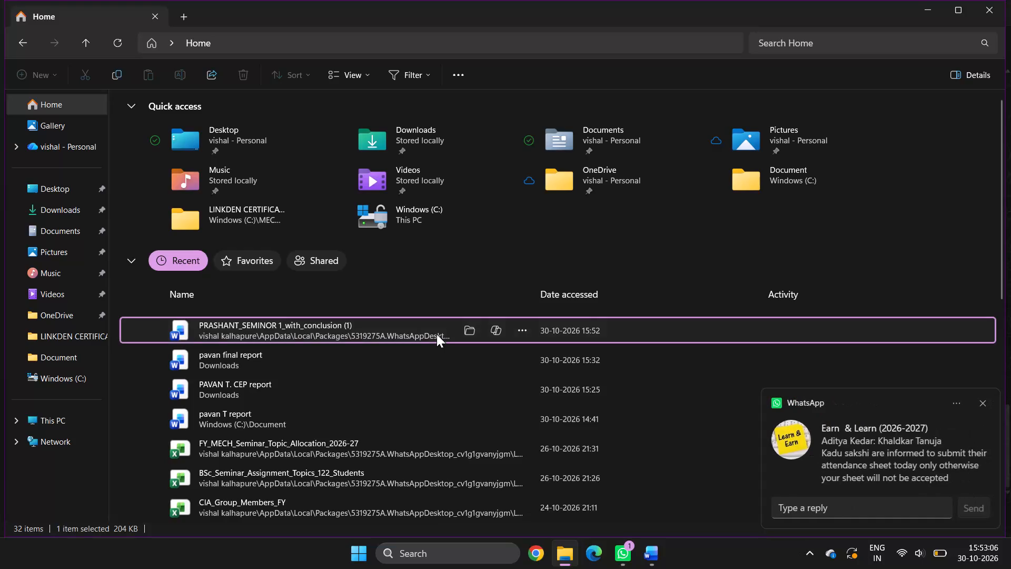
Copy the seminar report file PRASHANT_SEMINOR 1_with_conclusion (1) from the recent files list.
key(ctrl+c)
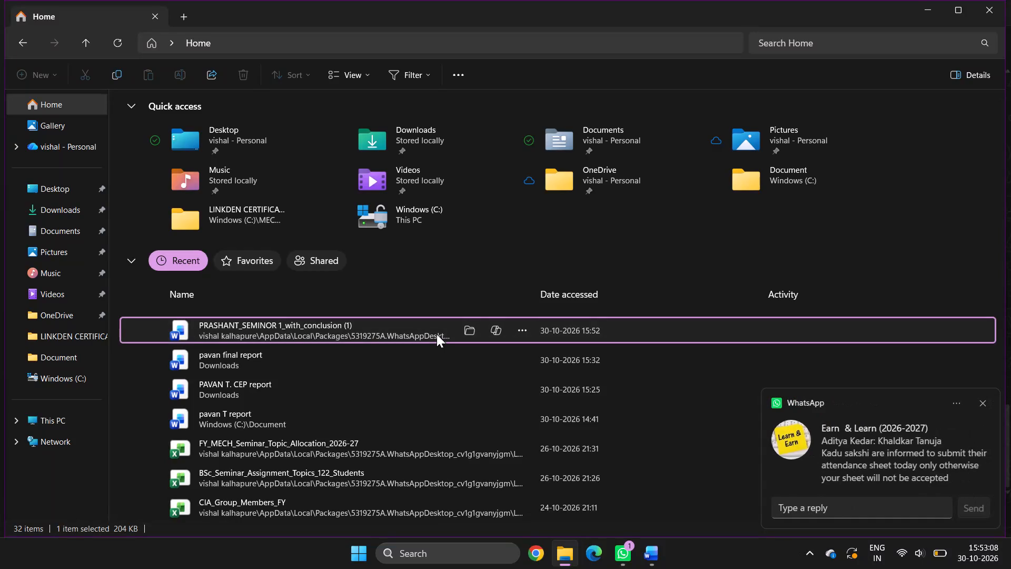
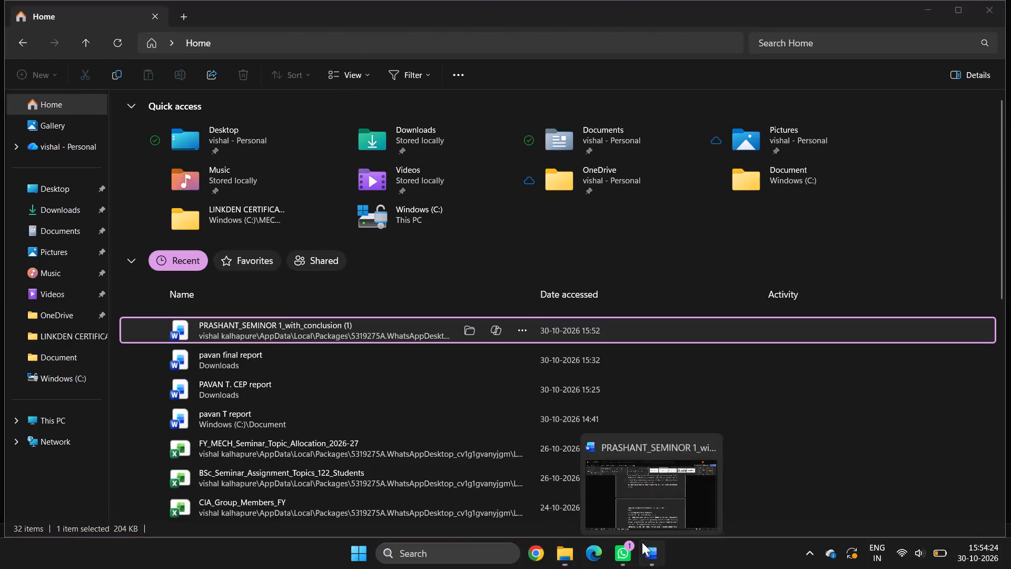
Review the formatted report from the economic benefits section through the Chapter 4 conclusions to the end of the reference list.
scroll(499, 404, down, 2)
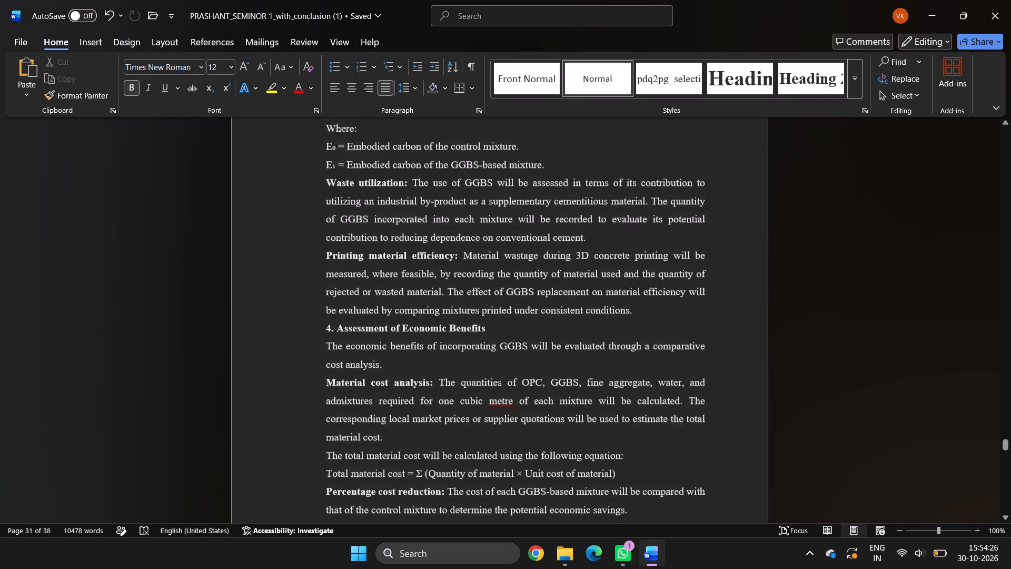
scroll(499, 404, down, 4)
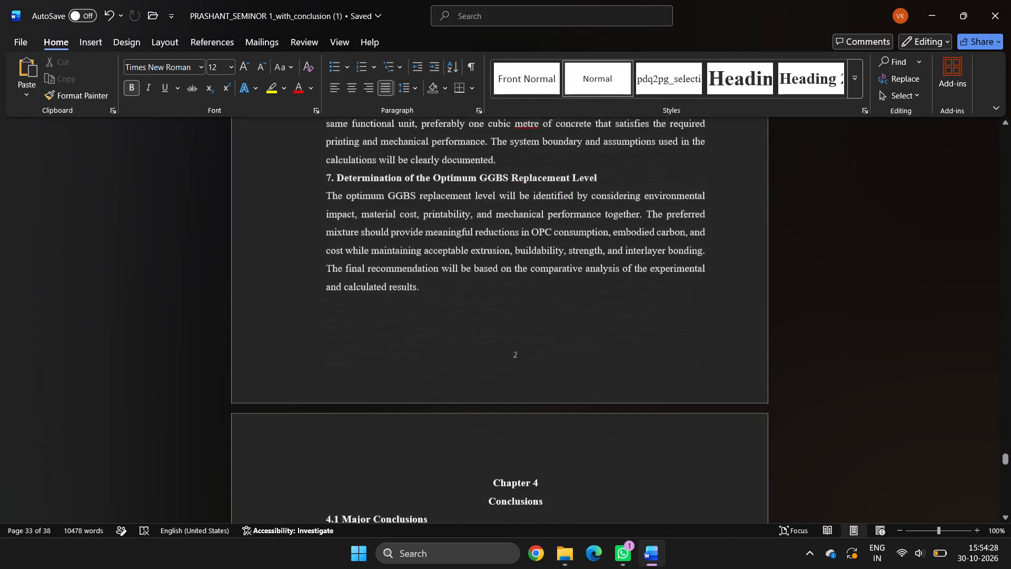
scroll(499, 404, down, 1)
scroll(499, 404, up, 5)
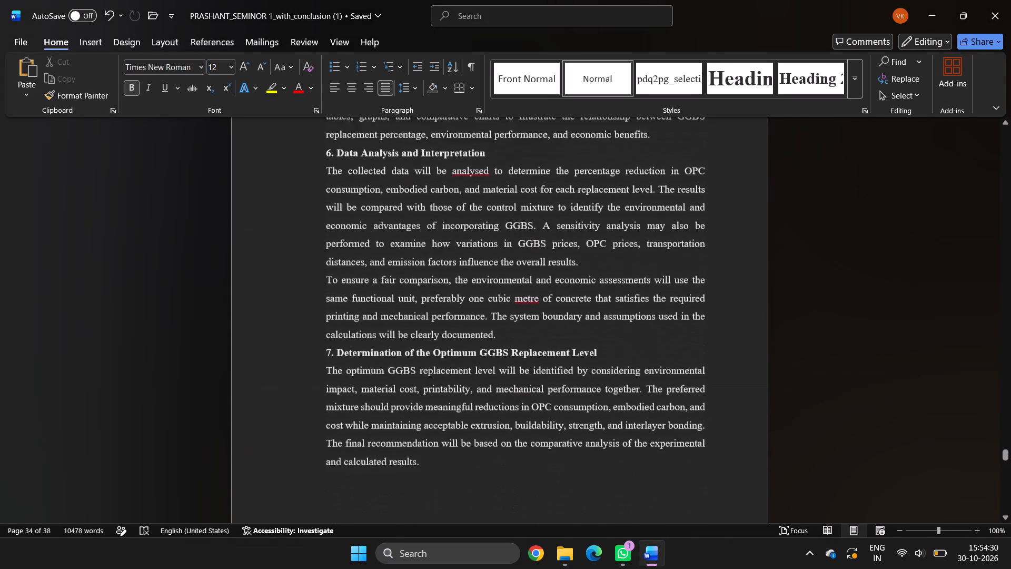
scroll(499, 404, up, 1)
scroll(499, 404, down, 4)
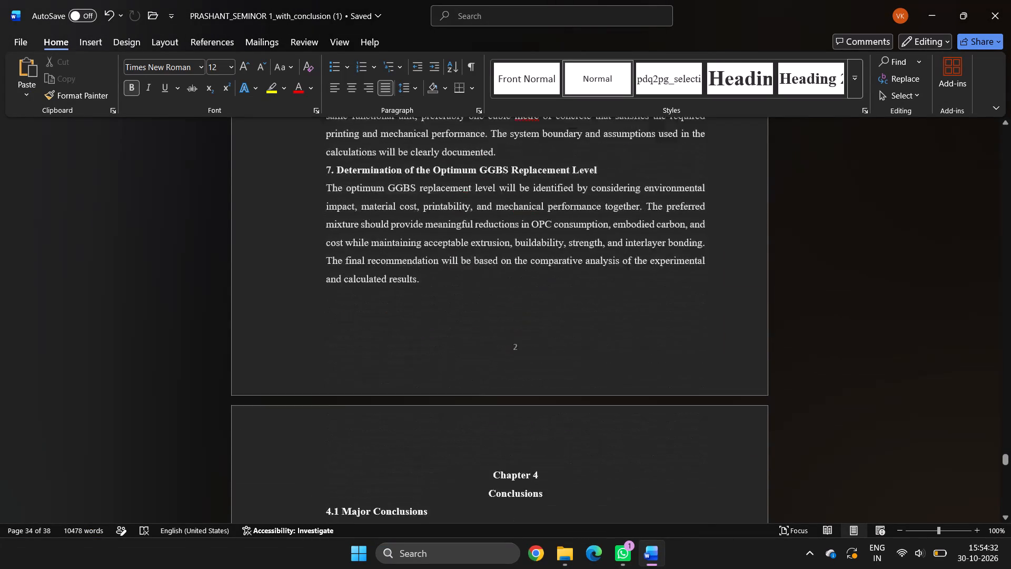
scroll(499, 404, down, 7)
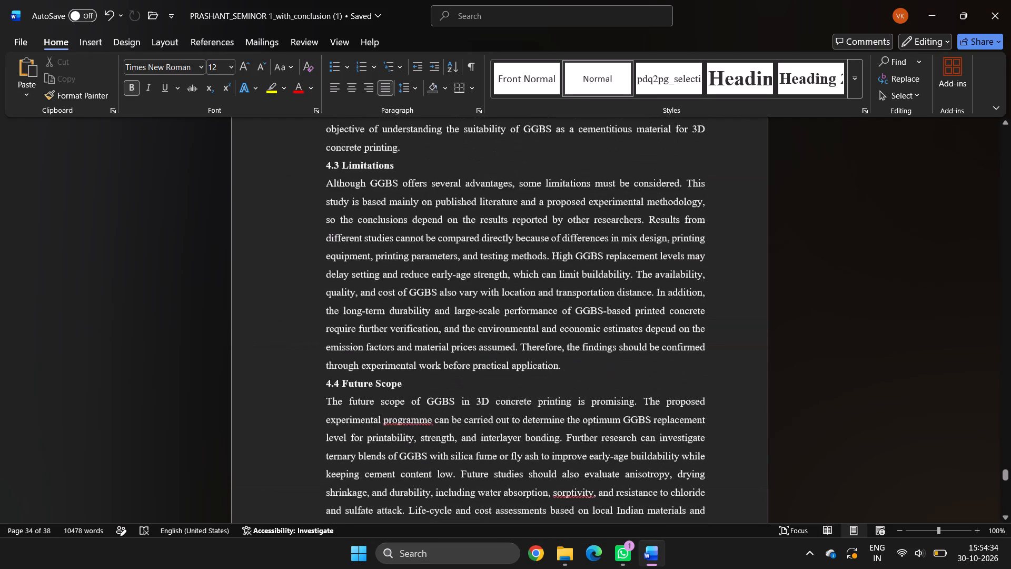
scroll(499, 404, down, 4)
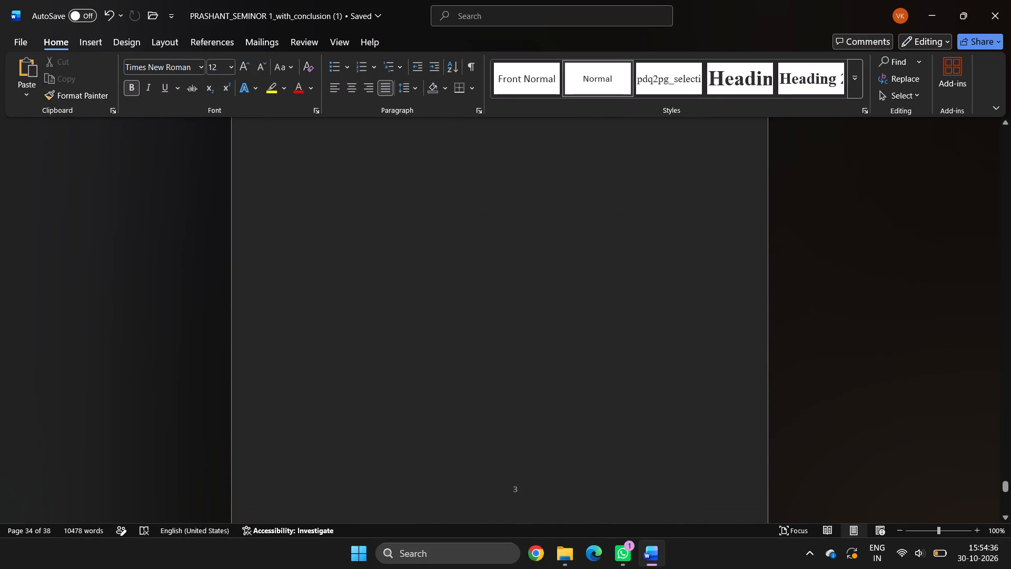
scroll(499, 404, down, 7)
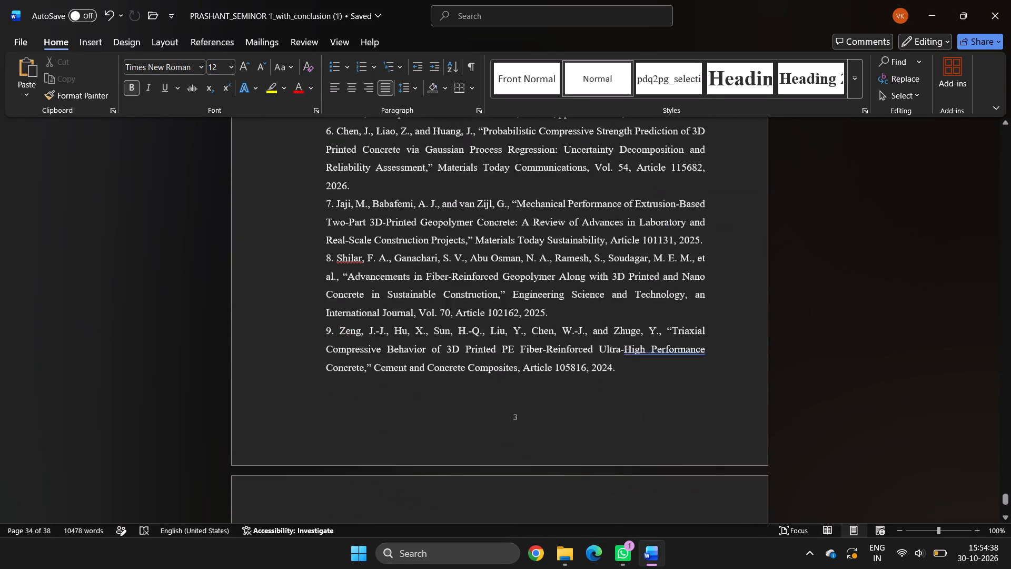
scroll(499, 404, down, 8)
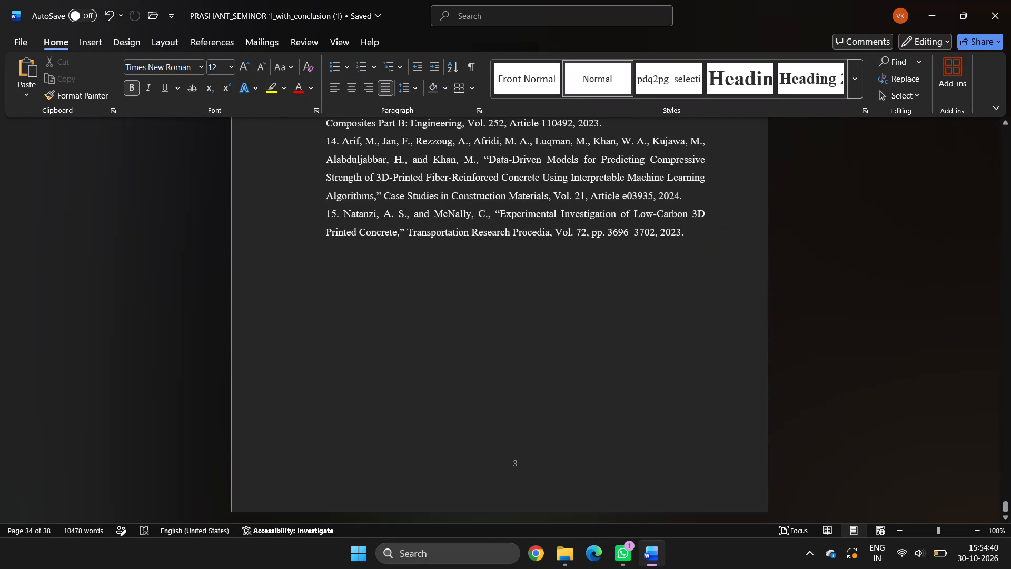
scroll(499, 404, down, 5)
scroll(477, 364, down, 2)
Review the formatted pages from the reference list back through the proposed methodology sections.
scroll(534, 312, up, 1)
scroll(534, 312, down, 4)
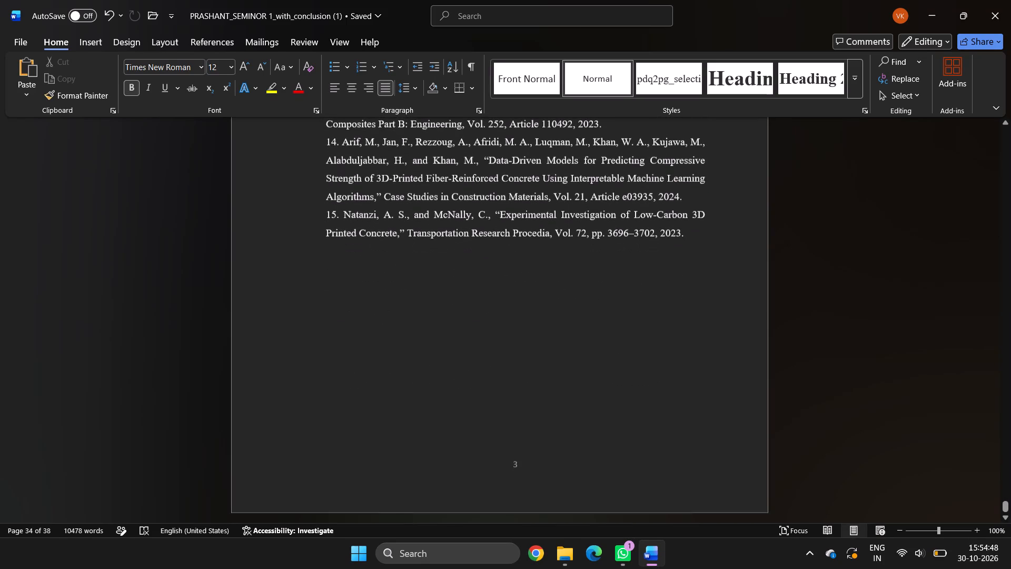
scroll(534, 312, down, 2)
scroll(534, 312, up, 15)
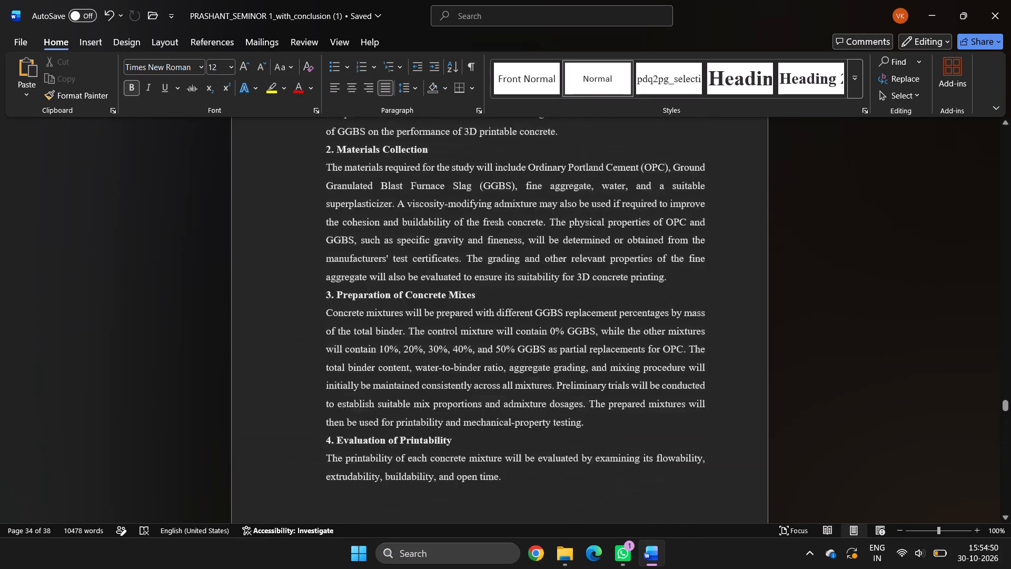
scroll(534, 312, down, 5)
scroll(534, 312, up, 3)
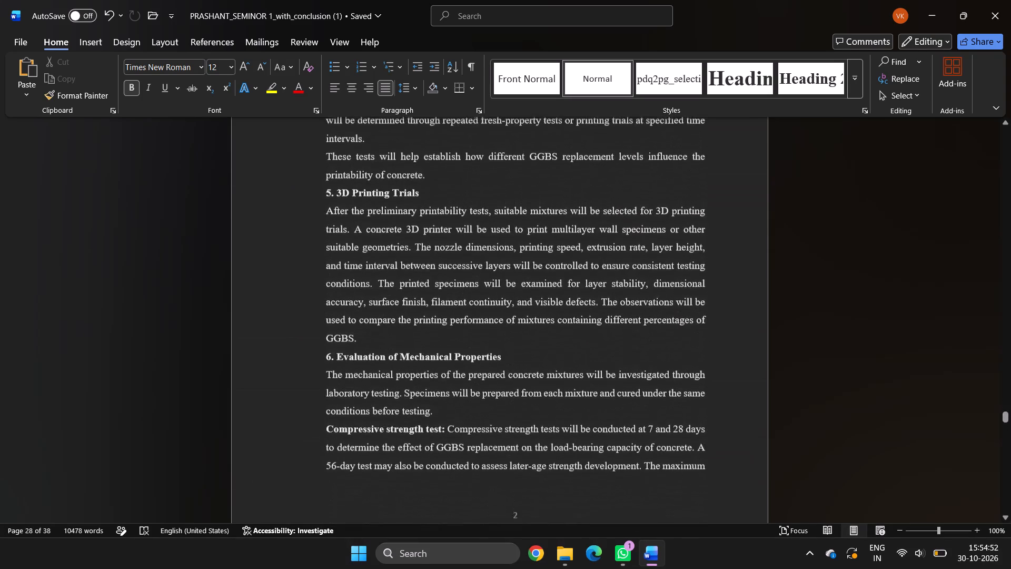
scroll(534, 312, up, 6)
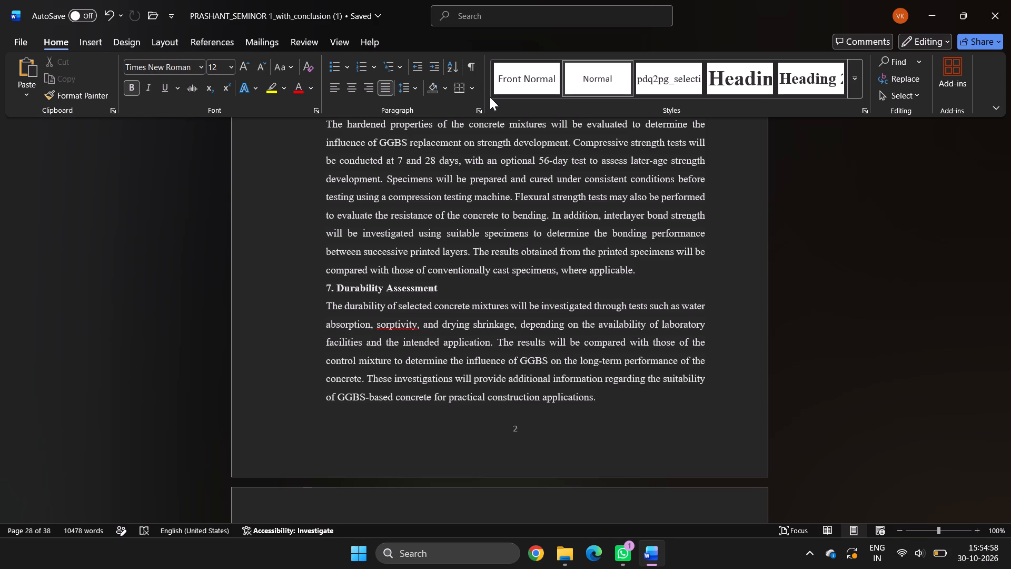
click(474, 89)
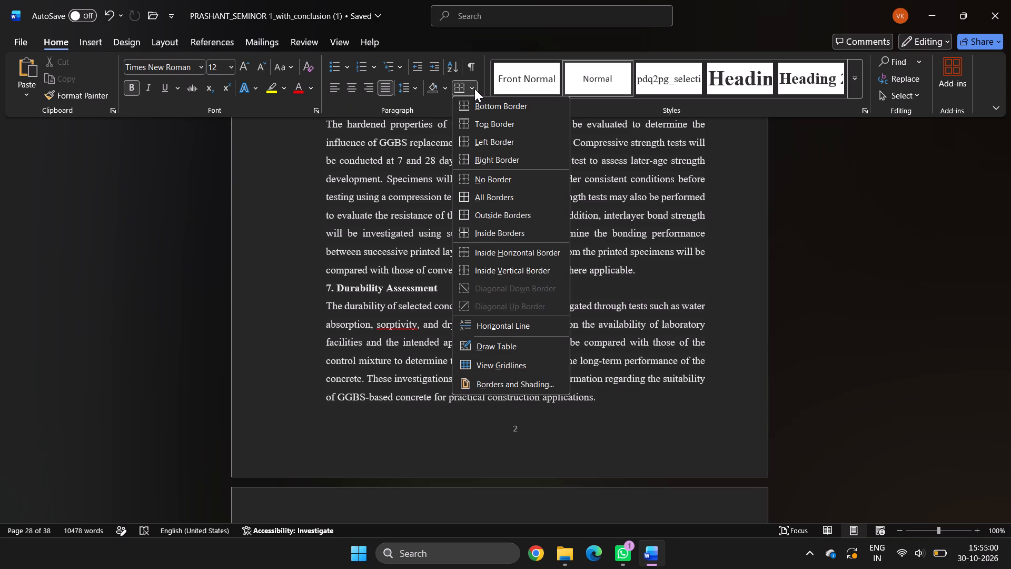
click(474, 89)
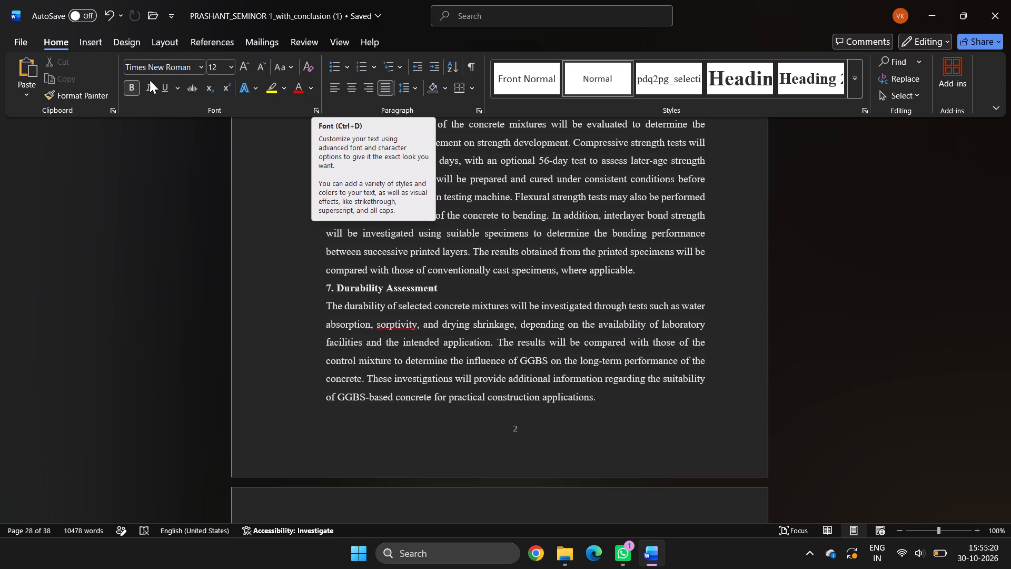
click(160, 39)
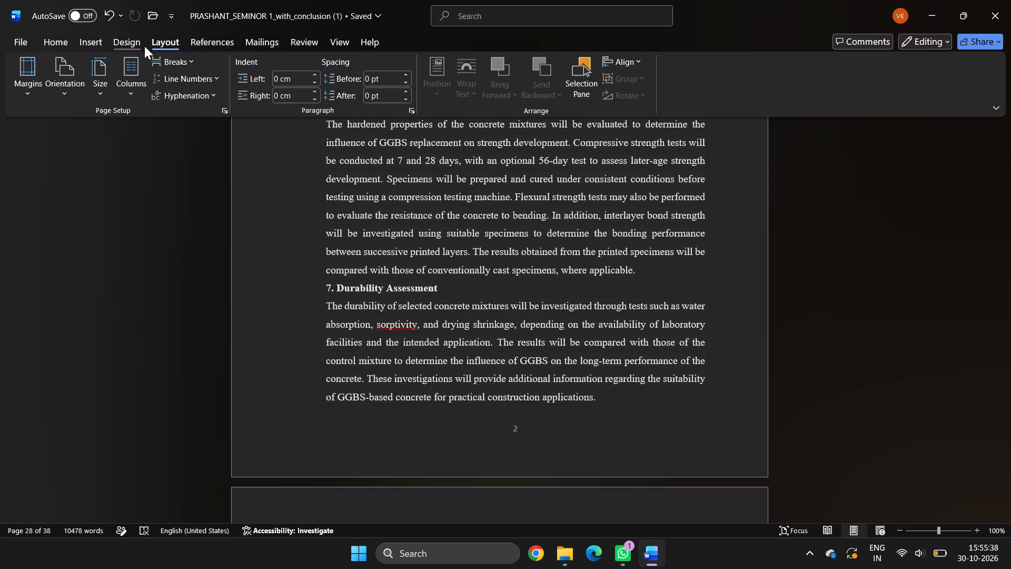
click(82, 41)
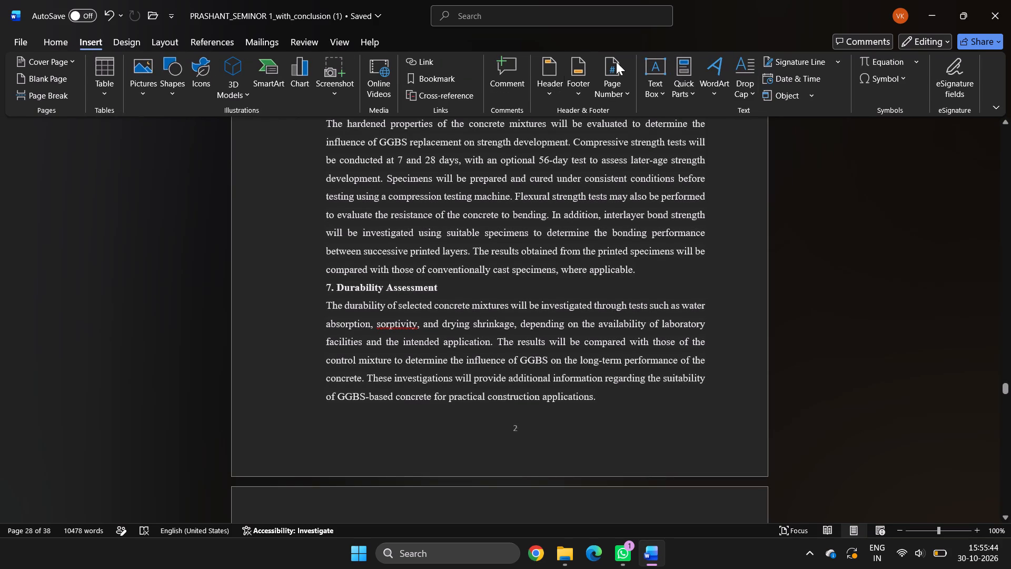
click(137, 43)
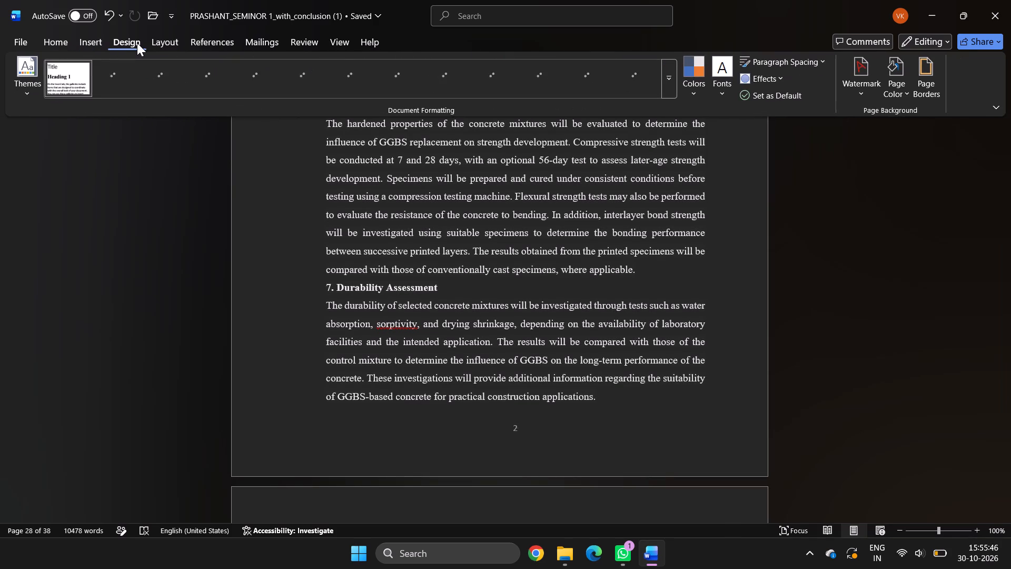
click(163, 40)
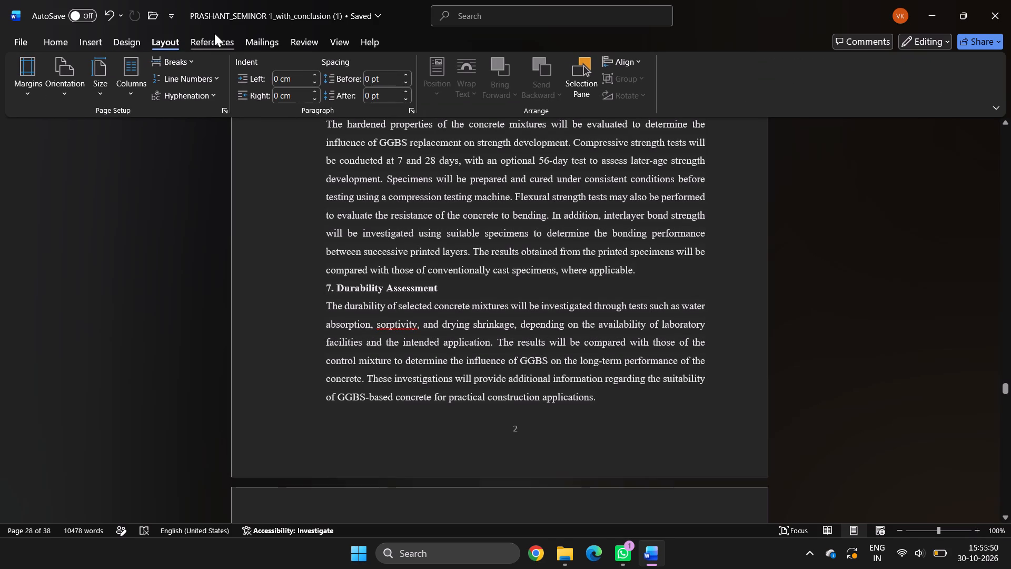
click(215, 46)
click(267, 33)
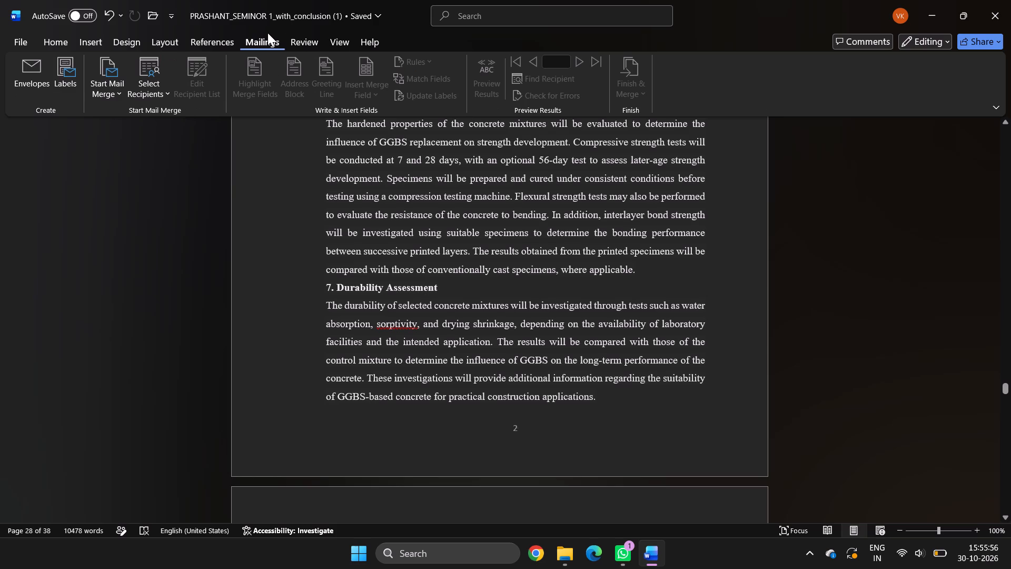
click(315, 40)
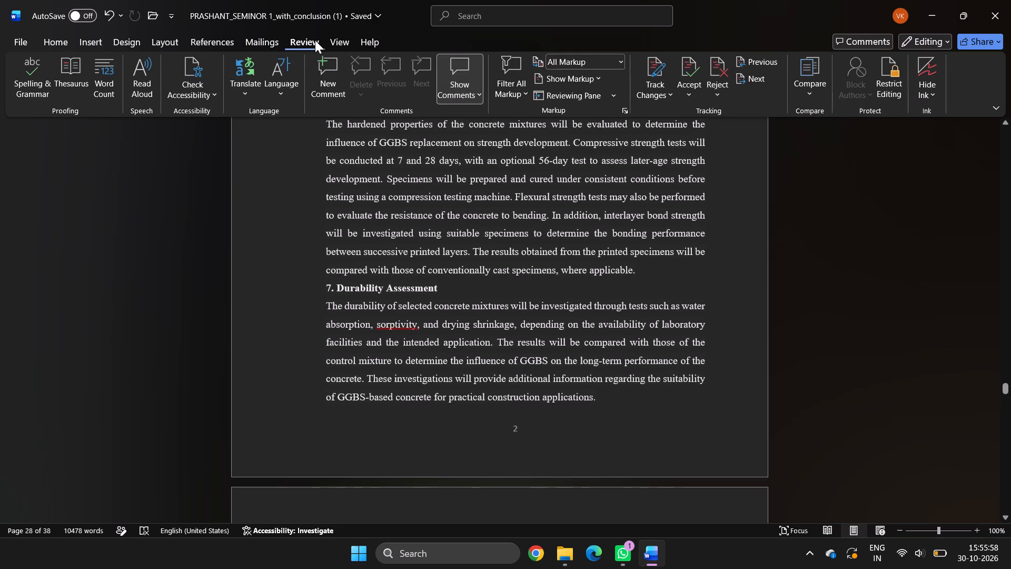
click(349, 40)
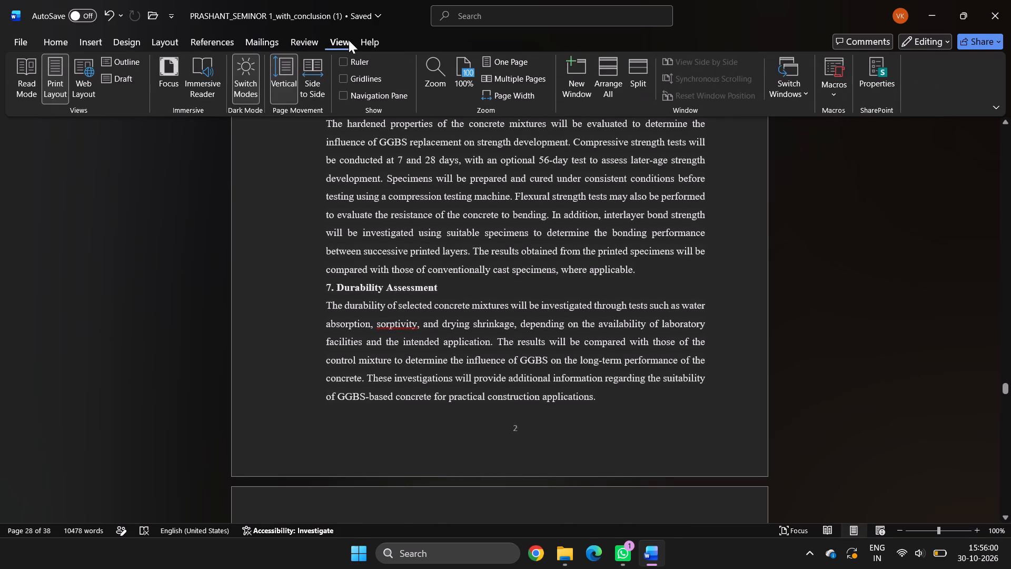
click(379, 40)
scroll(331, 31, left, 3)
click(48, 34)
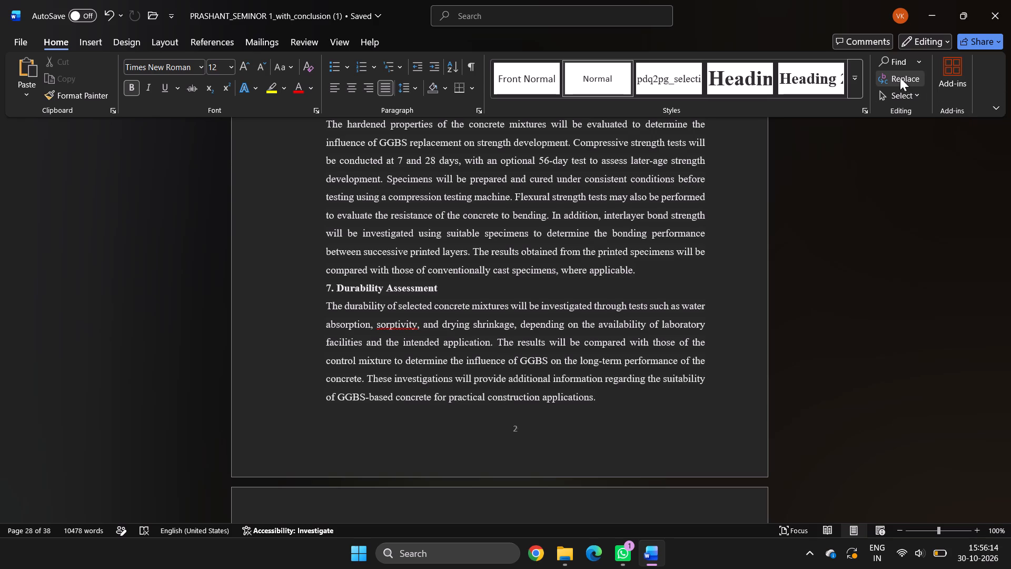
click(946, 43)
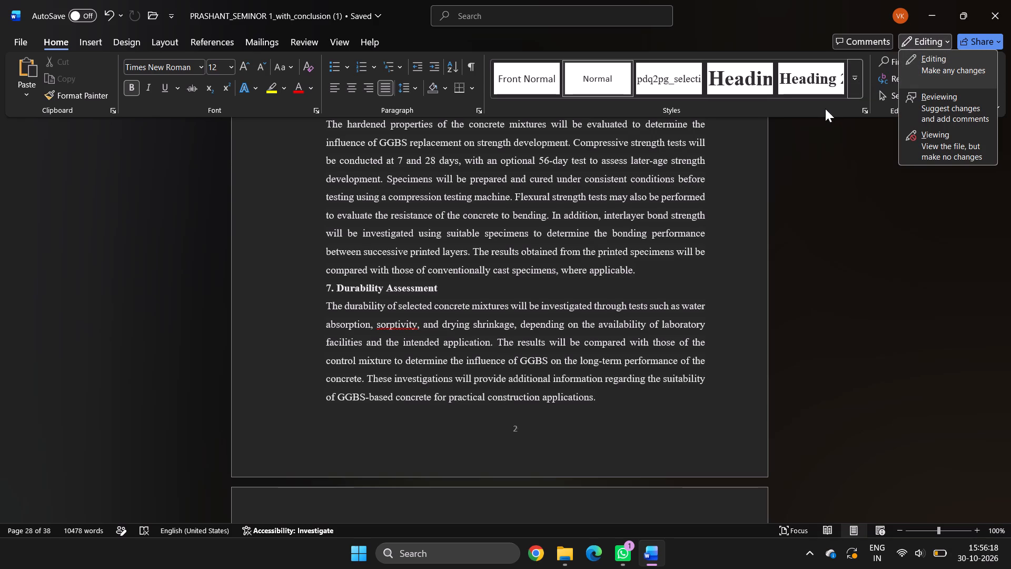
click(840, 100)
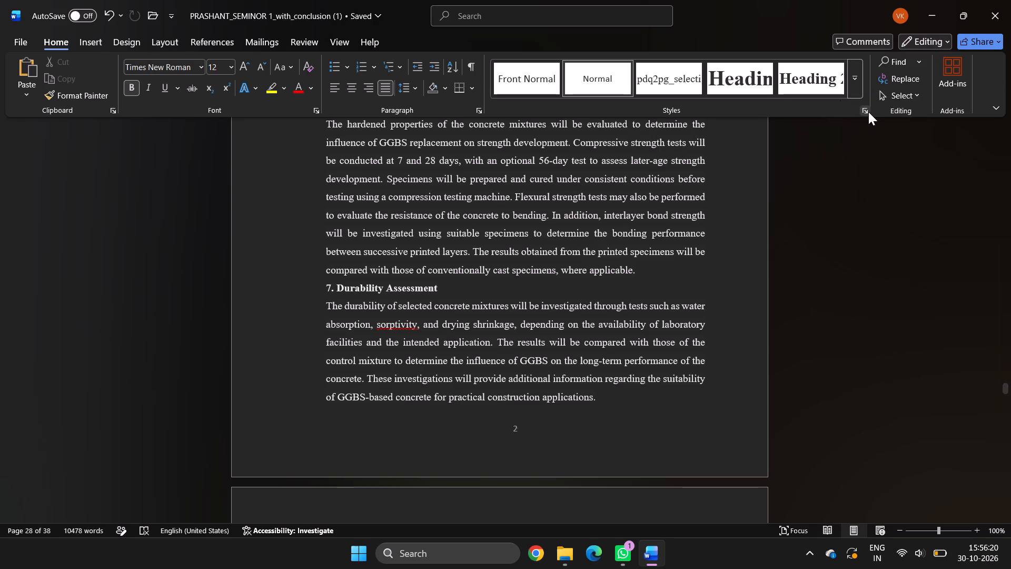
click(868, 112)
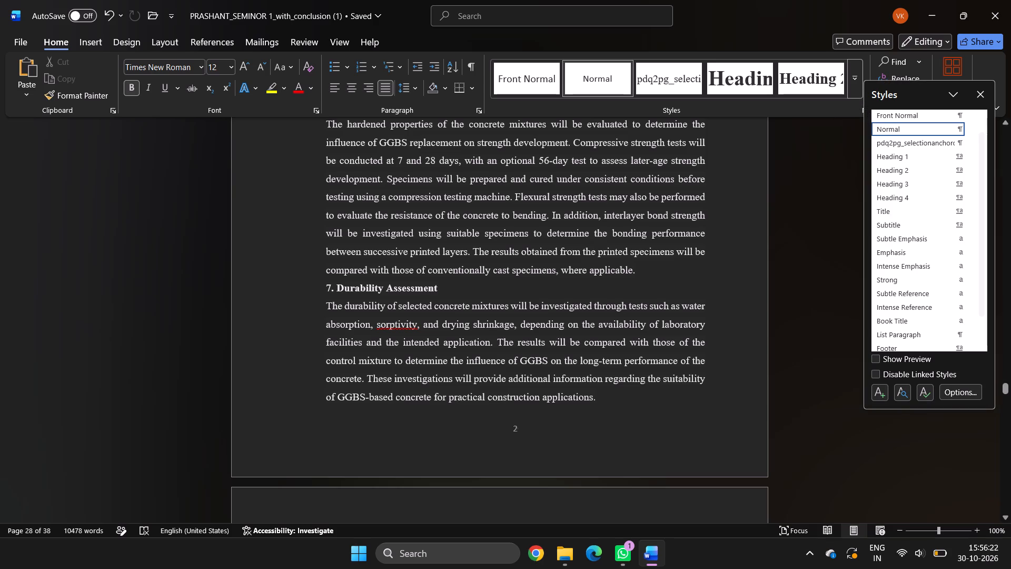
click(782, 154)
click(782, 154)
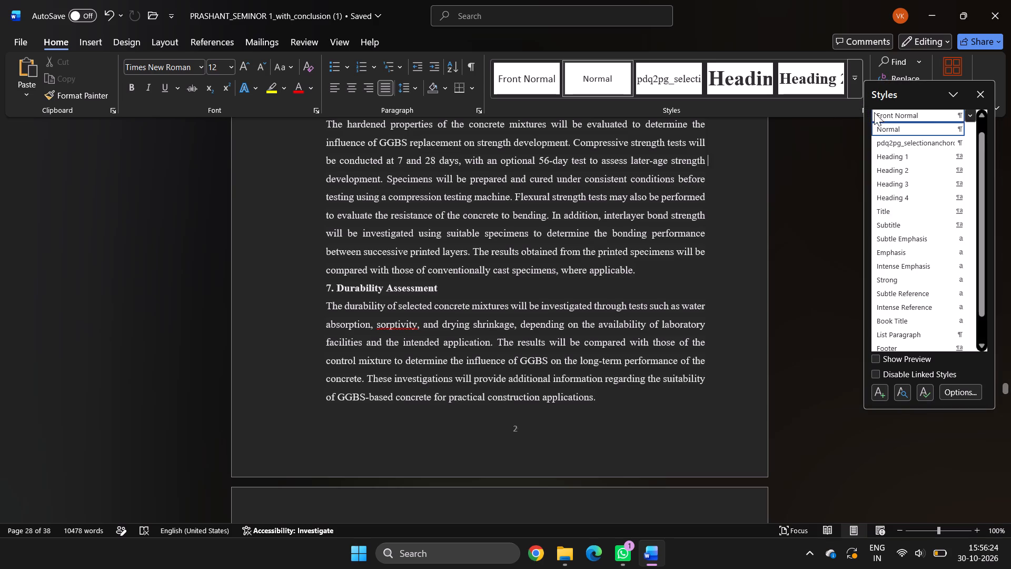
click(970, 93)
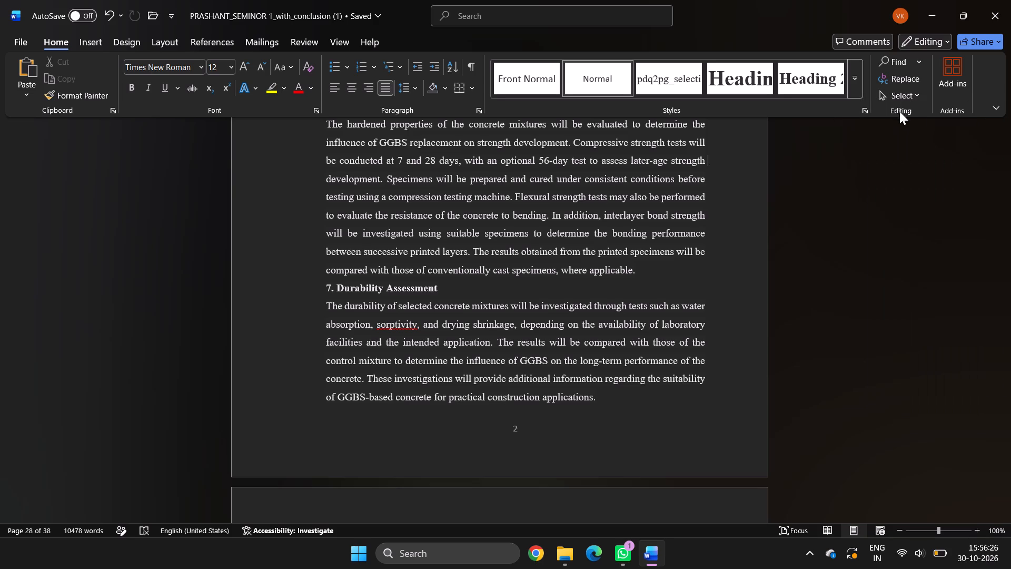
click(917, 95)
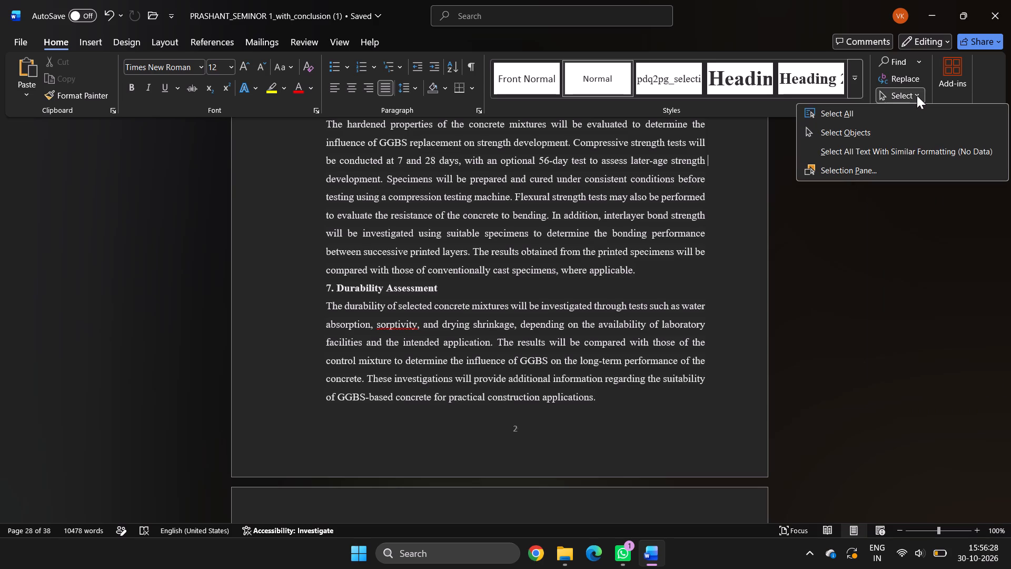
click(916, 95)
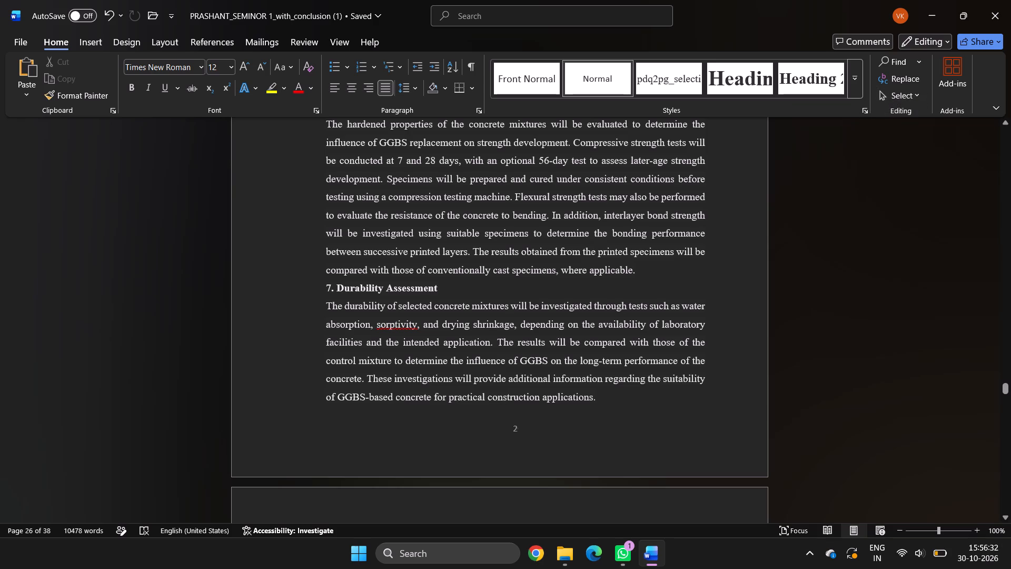
Centre the caption "Fig.3.2 fig.Types of Material" beneath the materials photo by adding spaces before it.
scroll(326, 312, down, 1)
scroll(326, 312, up, 5)
scroll(326, 312, up, 20)
scroll(326, 312, up, 20)
scroll(326, 312, up, 20)
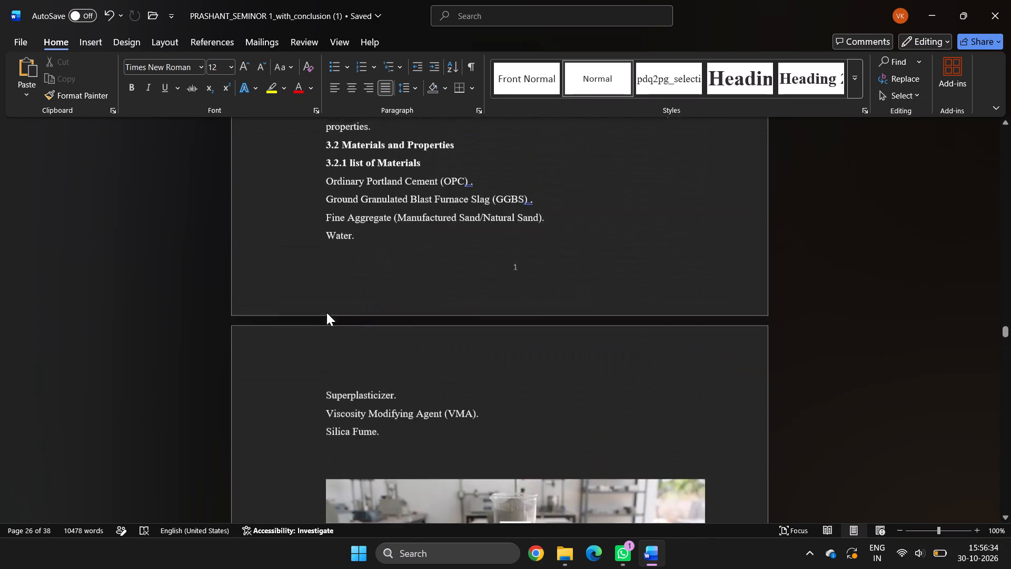
scroll(326, 312, down, 3)
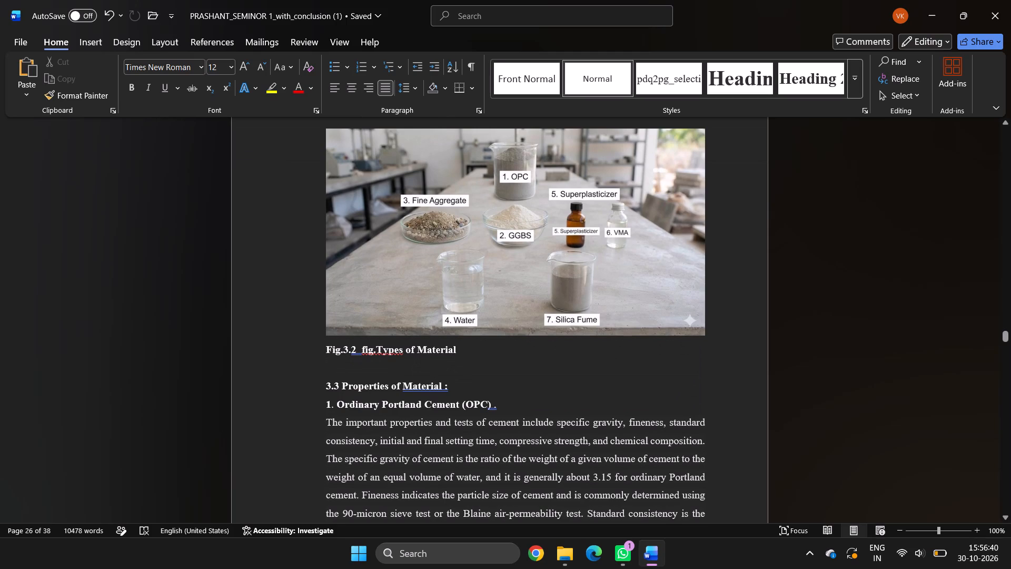
click(326, 312)
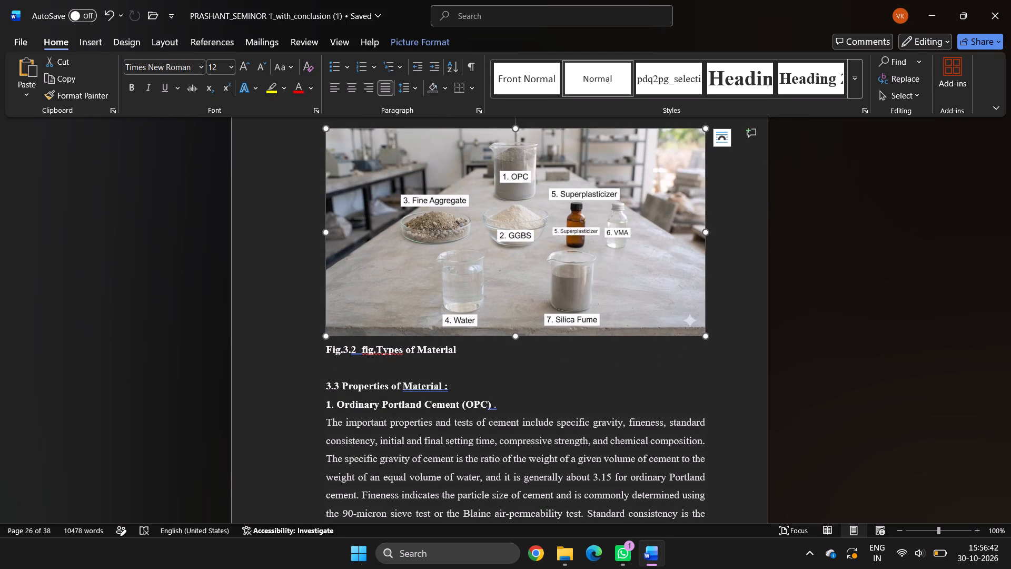
scroll(311, 277, up, 6)
scroll(311, 277, down, 5)
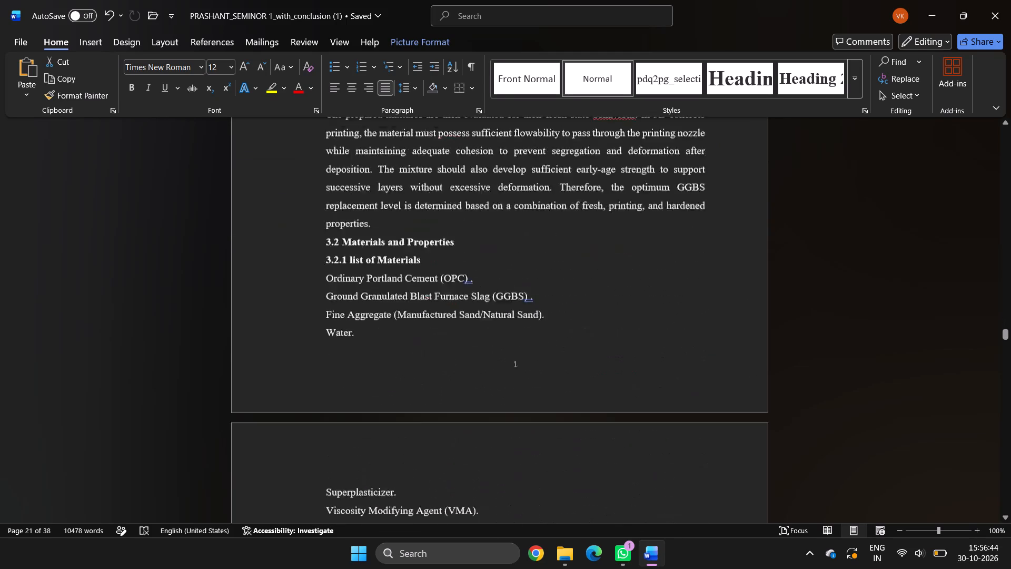
click(325, 306)
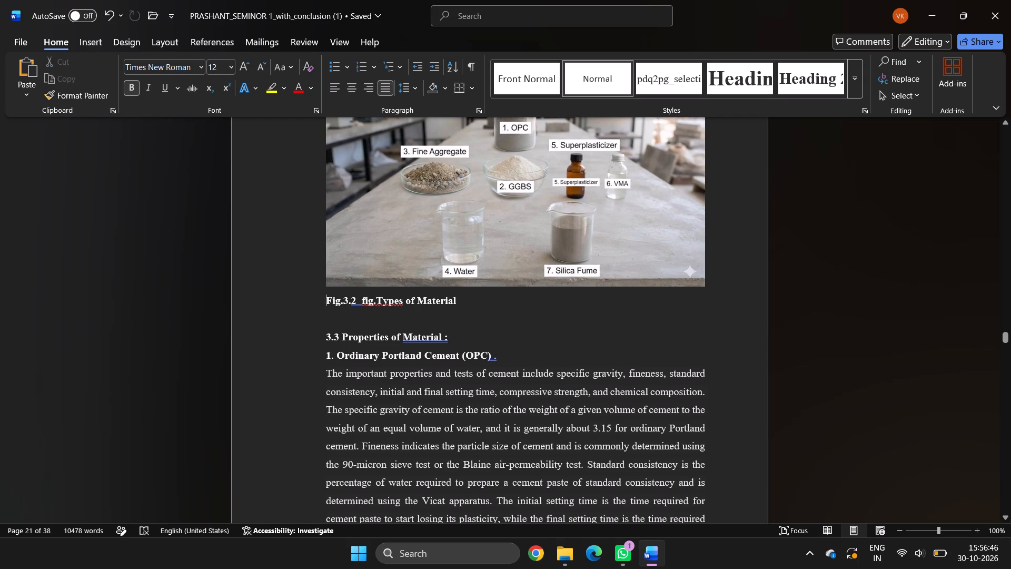
key(space)
key(space)
key(space)
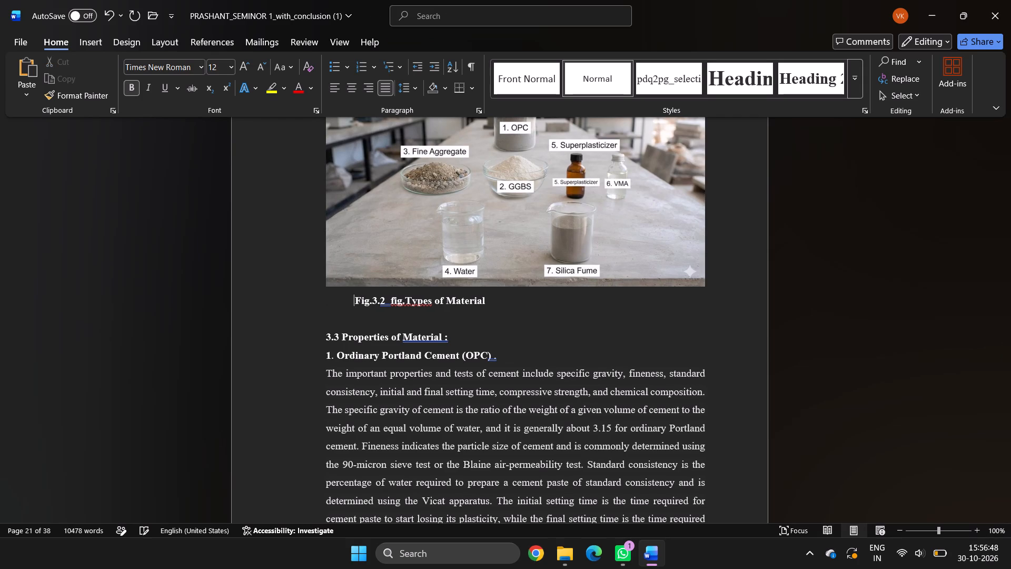
key(space)
key(space)
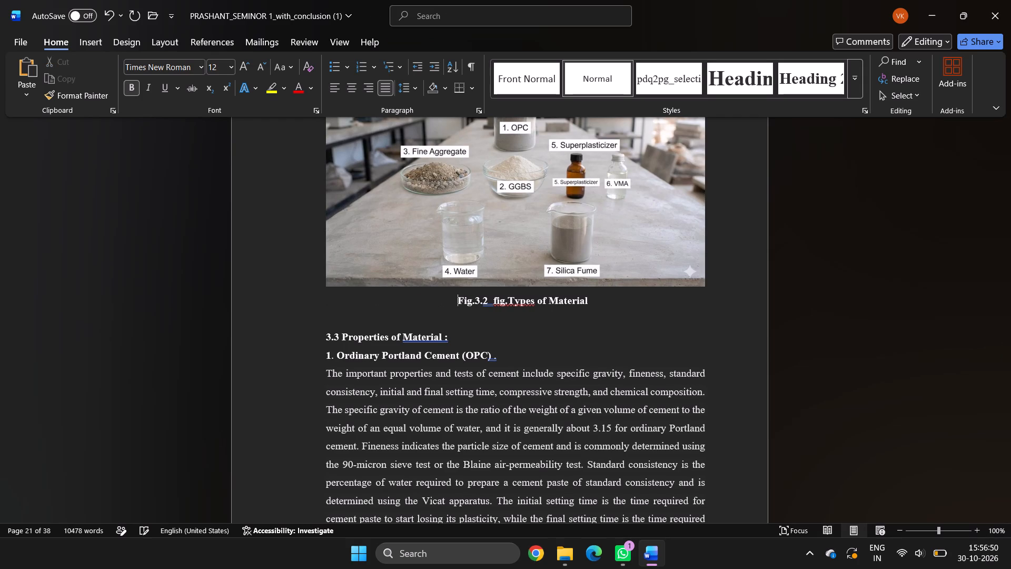
key(space)
key(space)
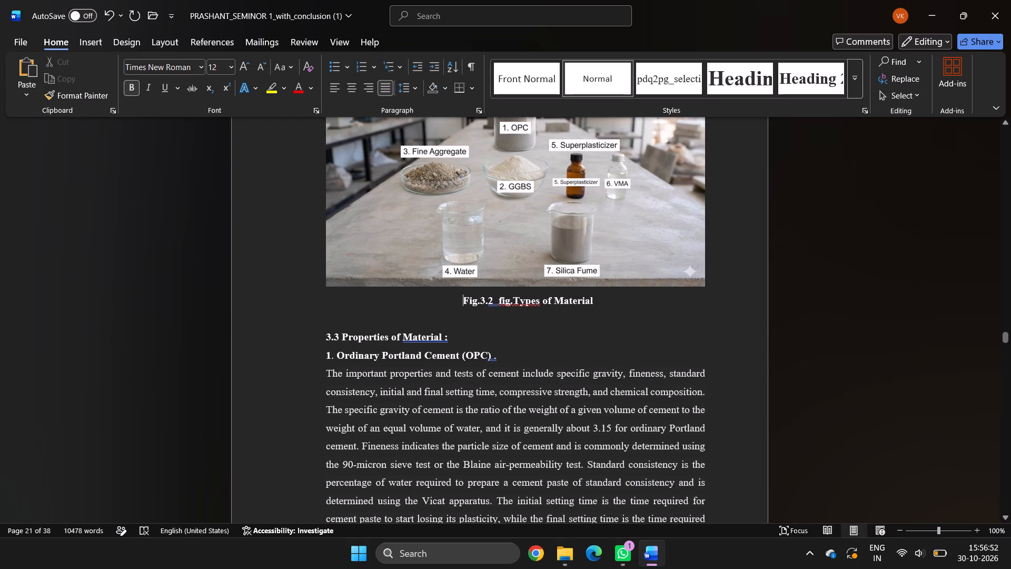
key(BackSpace)
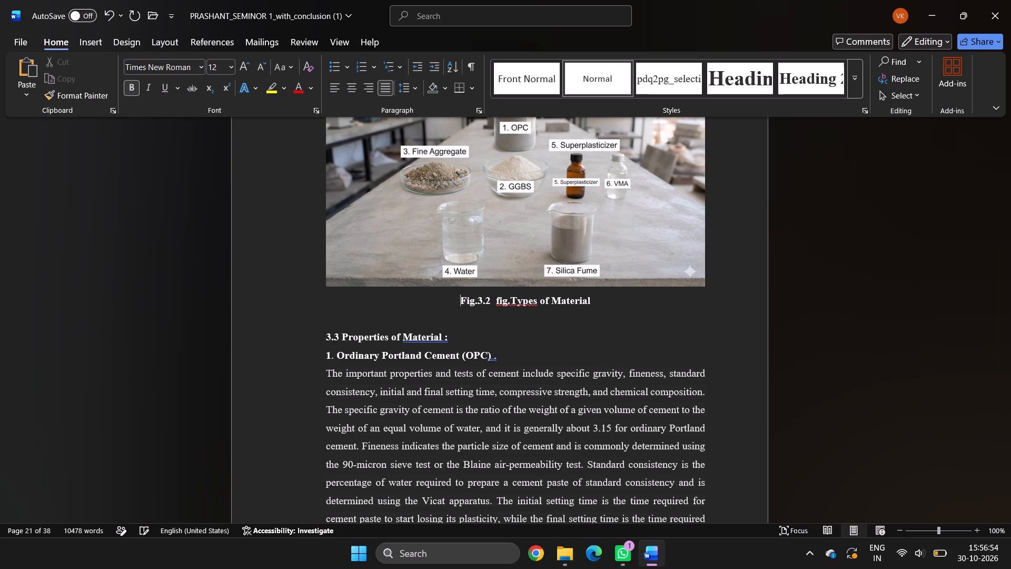
key(BackSpace)
Review the formatted report from the materials photo in Chapter 3 back through the earlier chapters and List of Tables to the title page.
scroll(343, 340, up, 2)
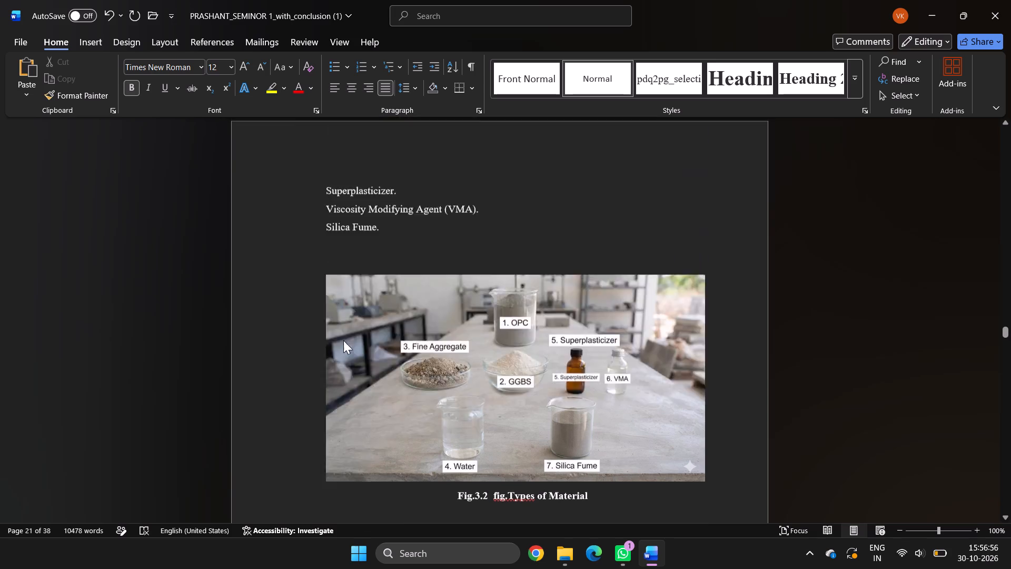
scroll(343, 340, down, 2)
scroll(343, 340, up, 3)
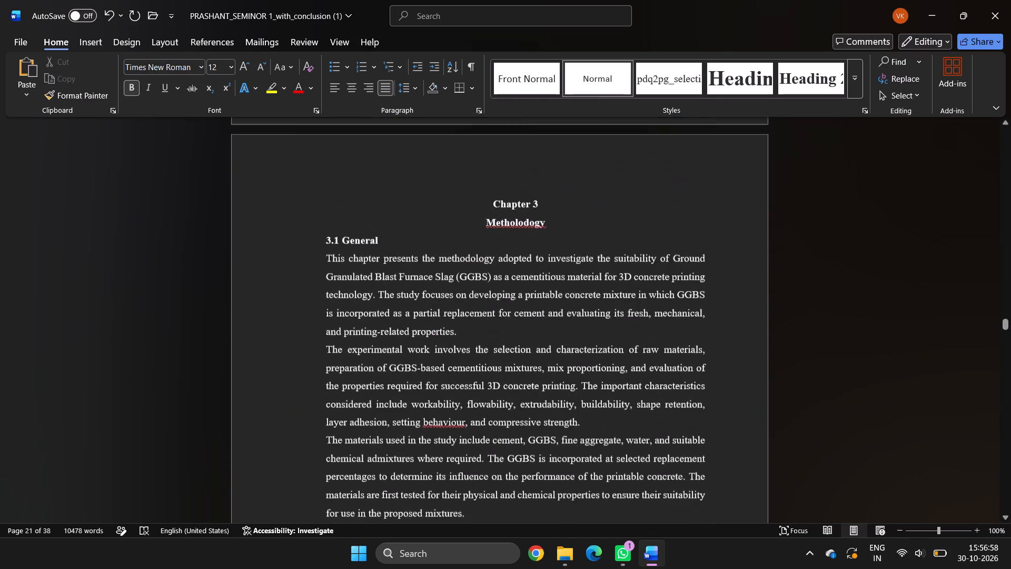
scroll(343, 340, up, 11)
scroll(343, 340, up, 10)
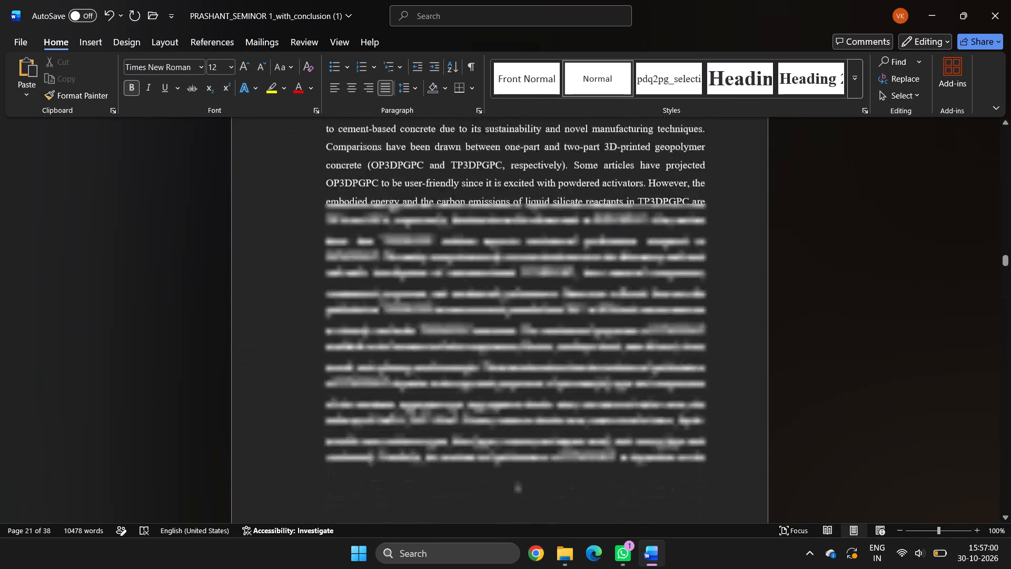
scroll(343, 340, up, 12)
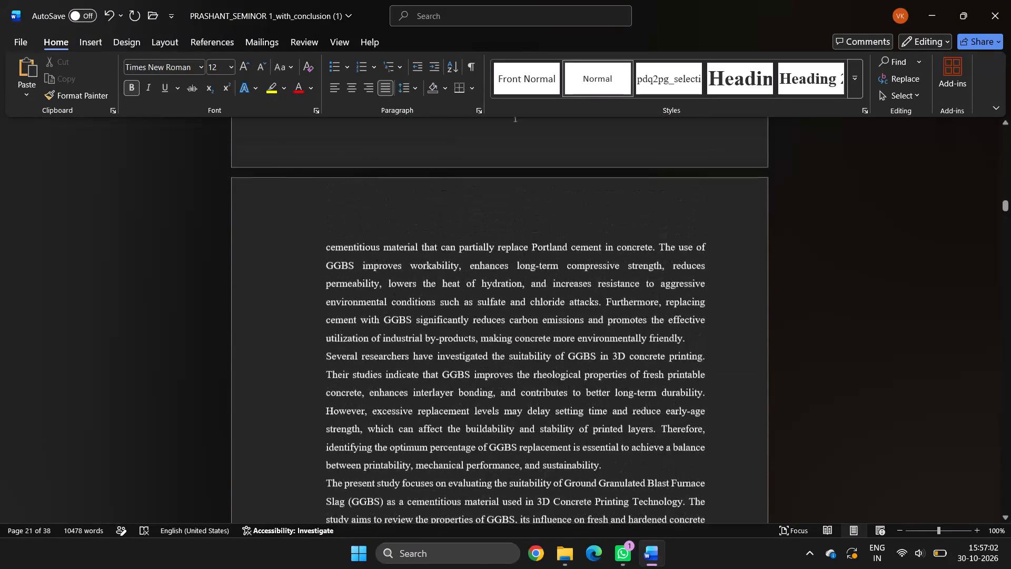
scroll(343, 340, up, 8)
scroll(343, 340, down, 6)
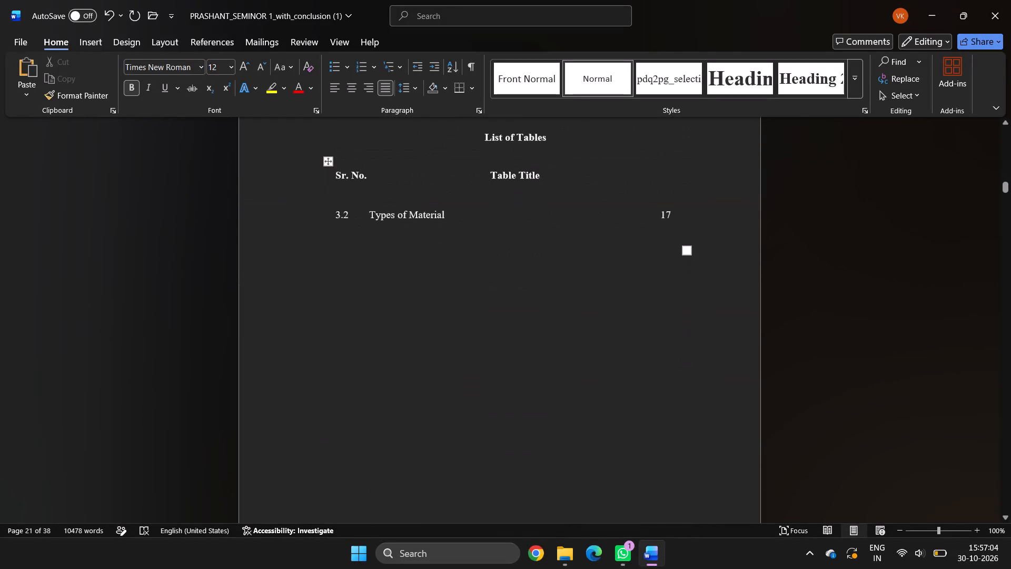
scroll(343, 340, down, 4)
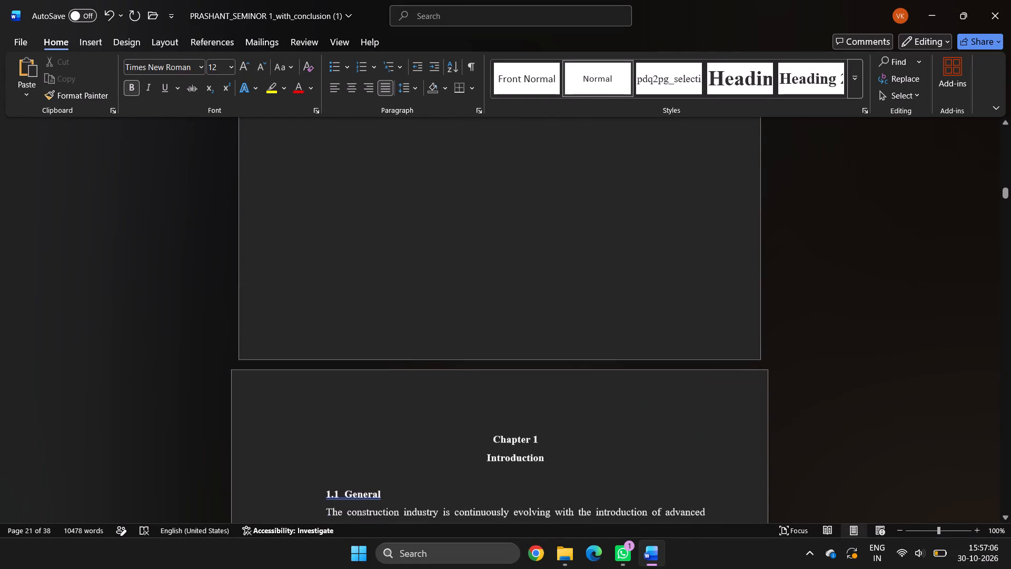
scroll(343, 340, up, 7)
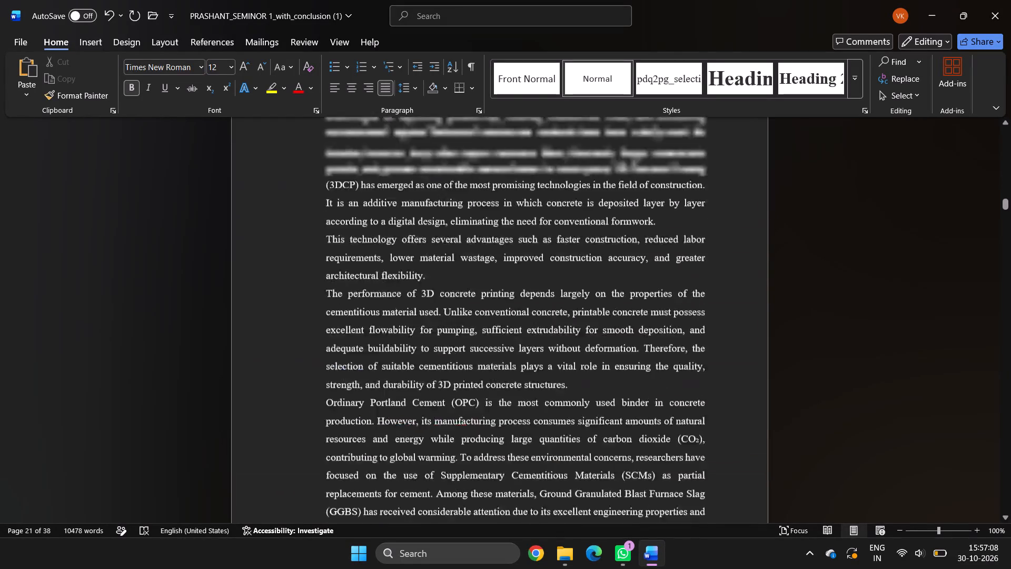
scroll(343, 340, up, 7)
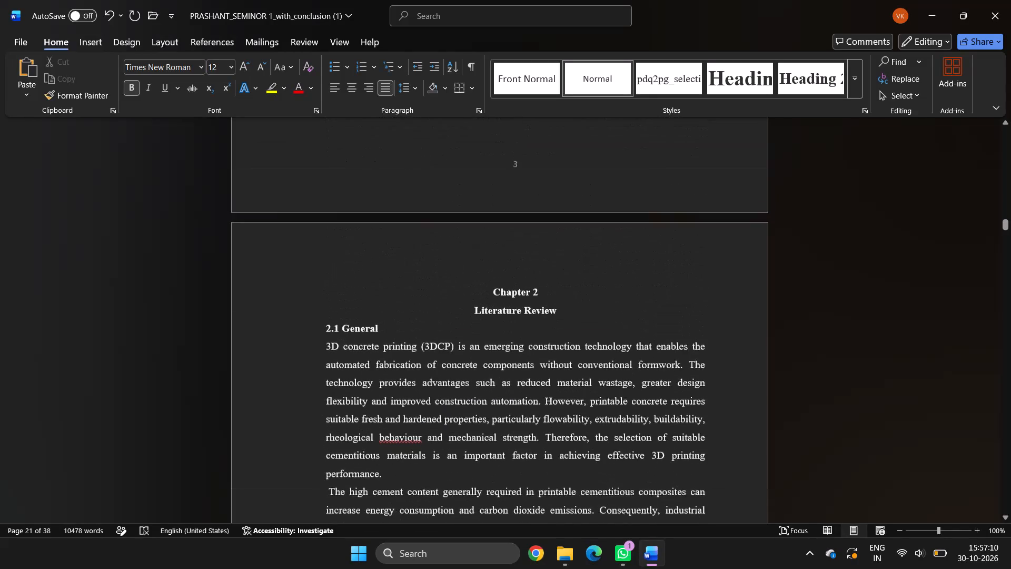
scroll(343, 340, up, 16)
scroll(343, 340, up, 5)
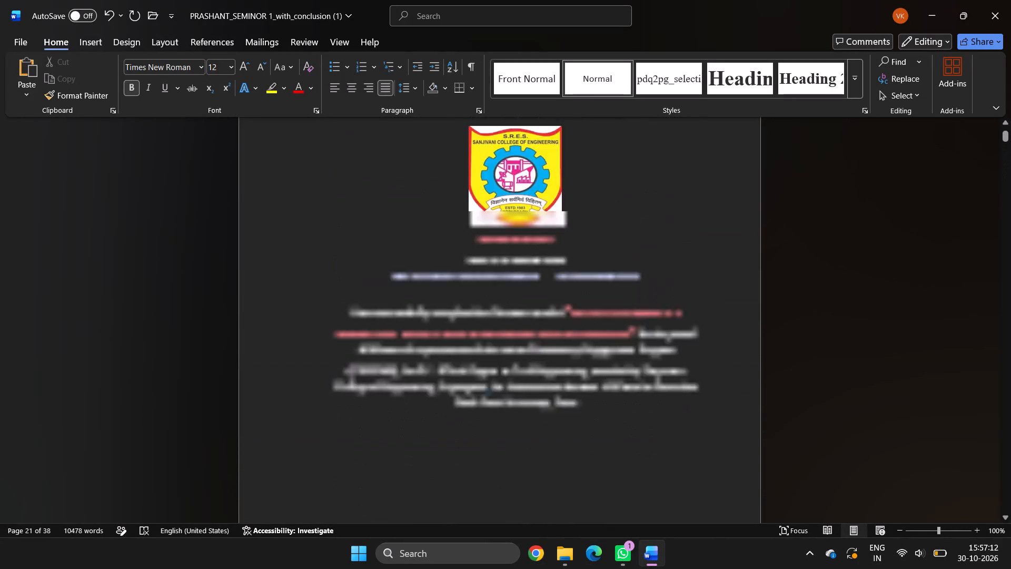
scroll(343, 340, up, 5)
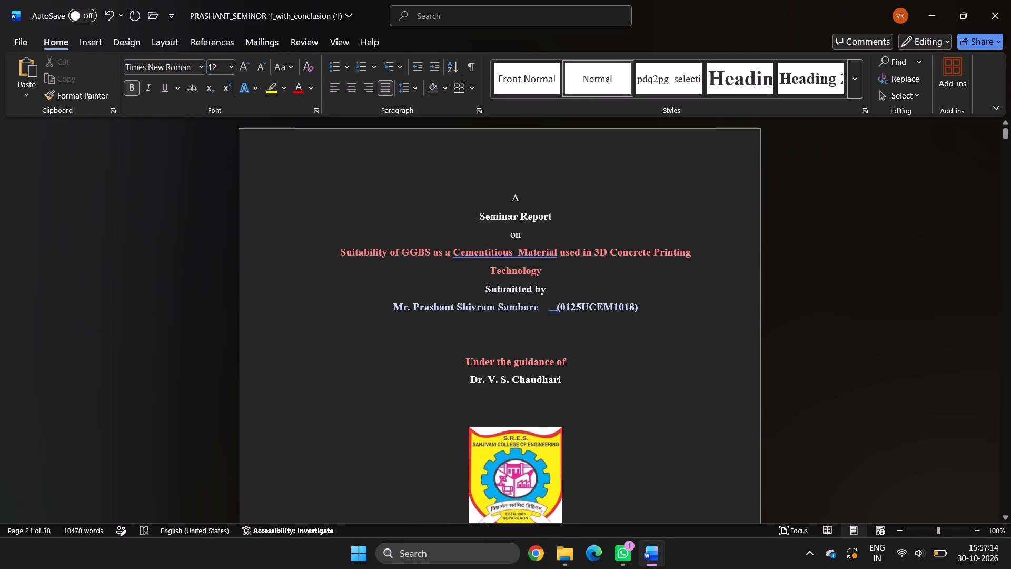
click(556, 308)
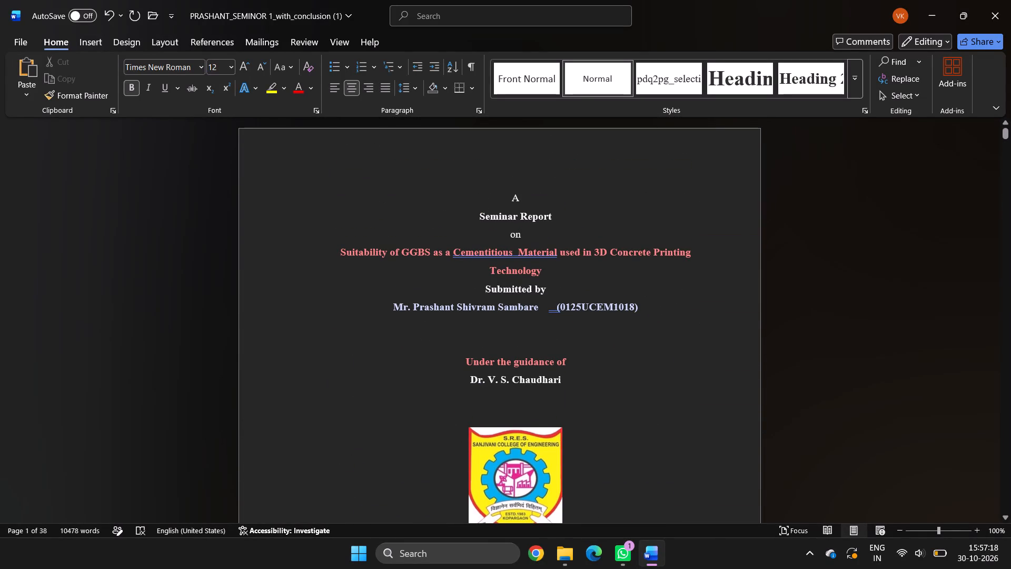
On the certificate page, add spaces before "(Internal Co-Guide)" to shift it beneath the co-guide's name.
scroll(550, 310, down, 2)
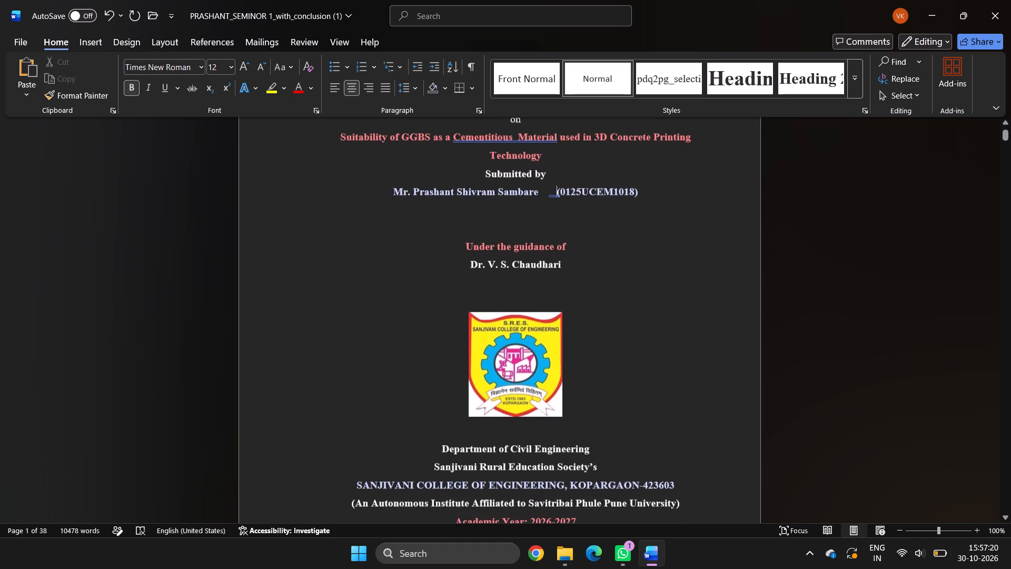
scroll(550, 310, down, 5)
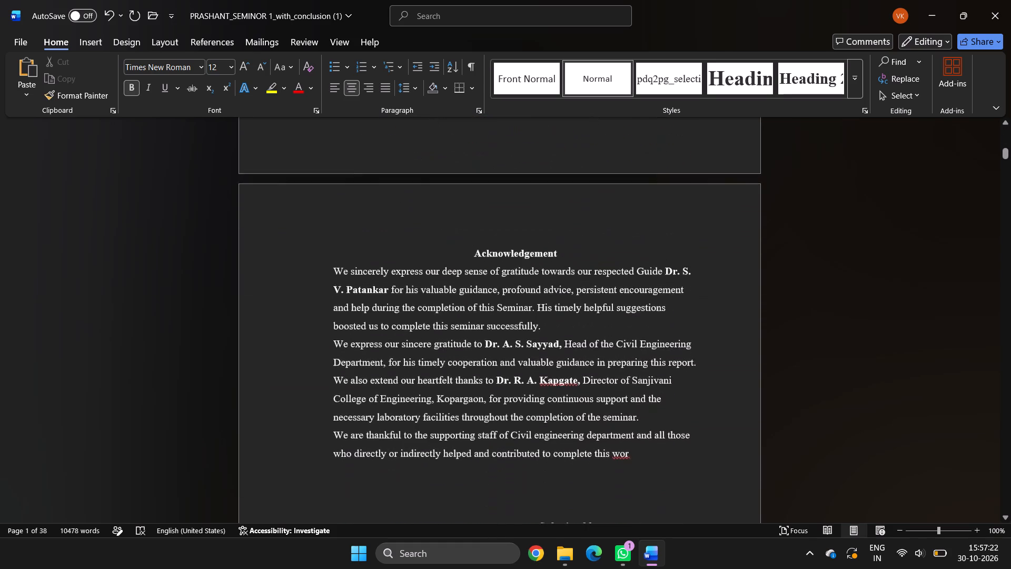
scroll(550, 310, up, 3)
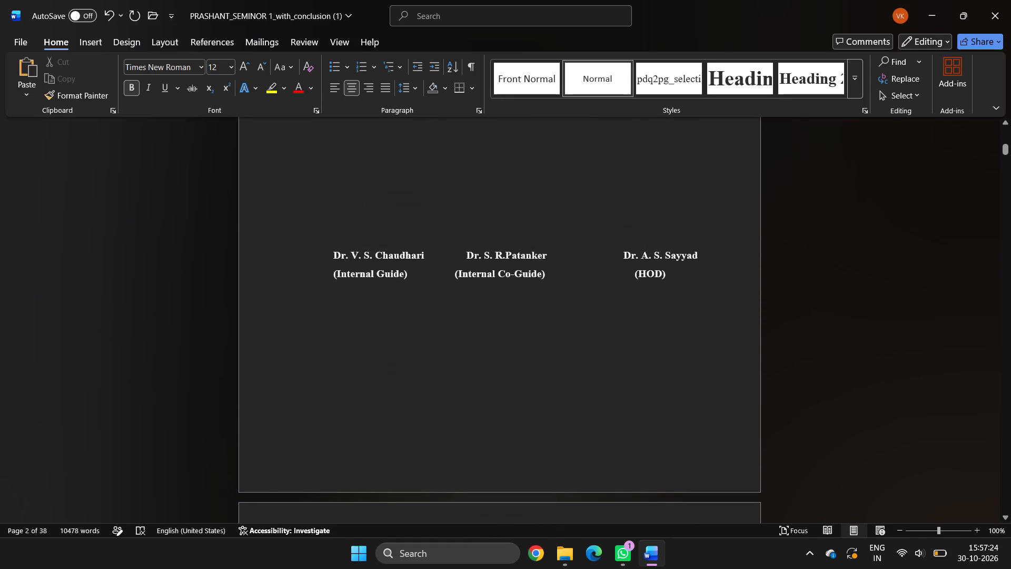
click(456, 277)
key(space)
key(space)
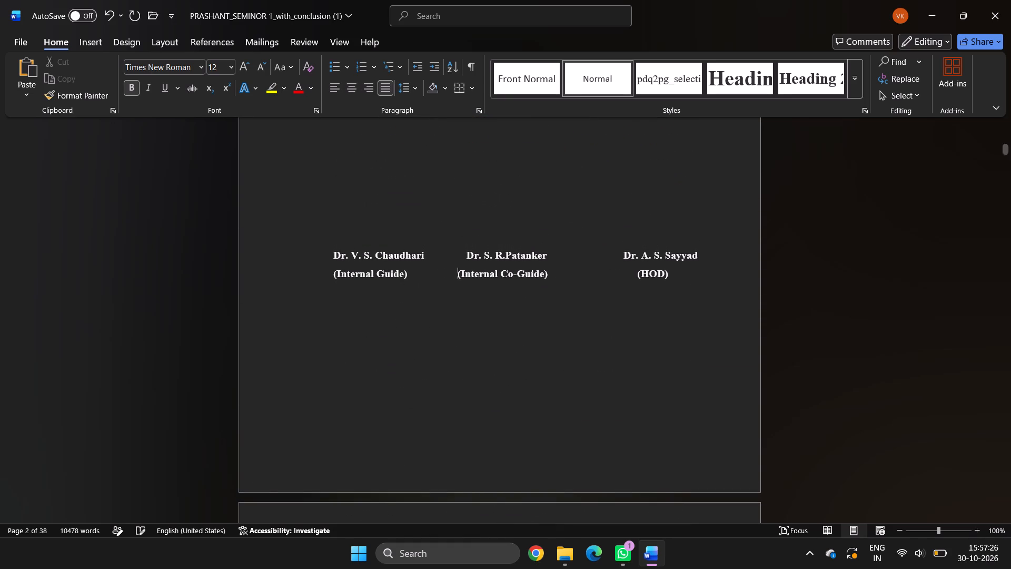
key(space)
key(space)
key(space)
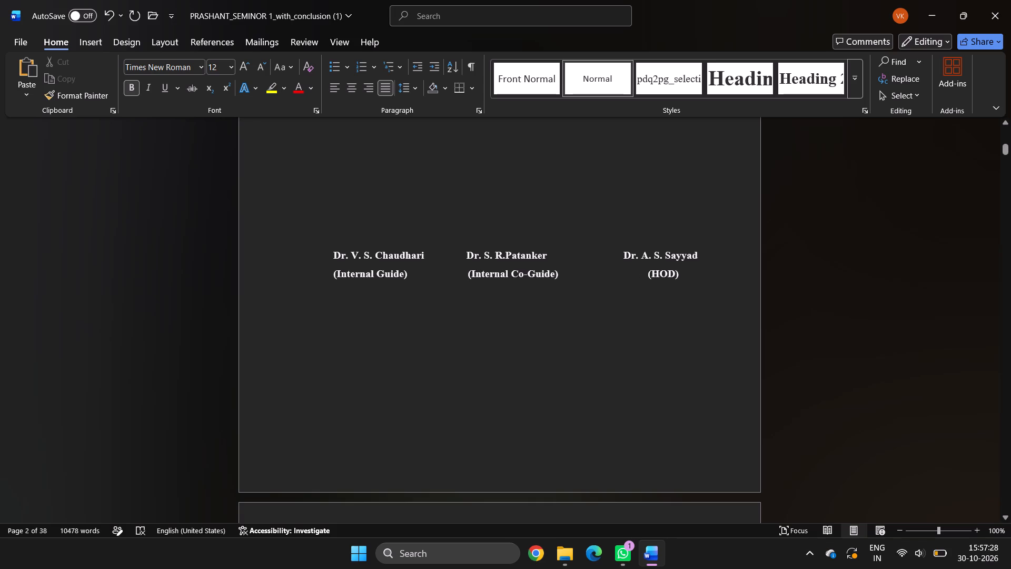
Add four spaces before the co-guide's name to centre it above "(Internal Co-Guide)", and dismiss the missing proofing tools notice.
click(455, 255)
drag(455, 255, 461, 254)
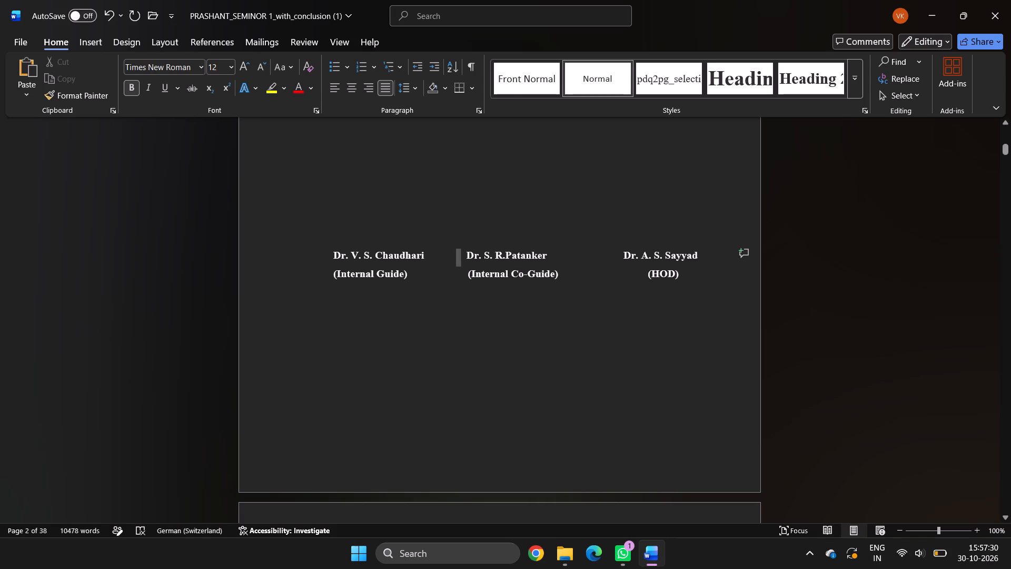
drag(461, 254, 463, 254)
click(463, 254)
key(space)
key(space)
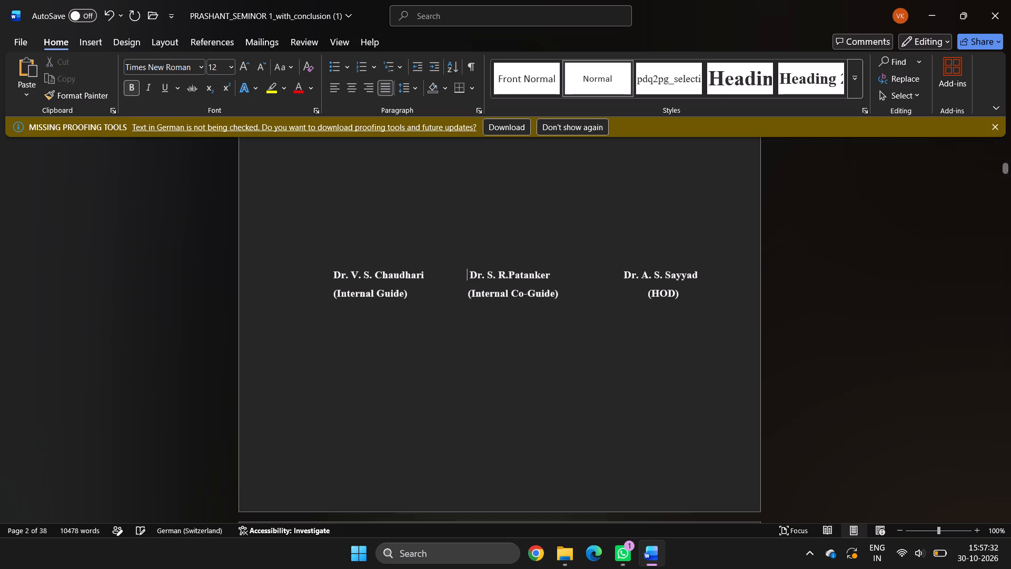
key(space)
key(space)
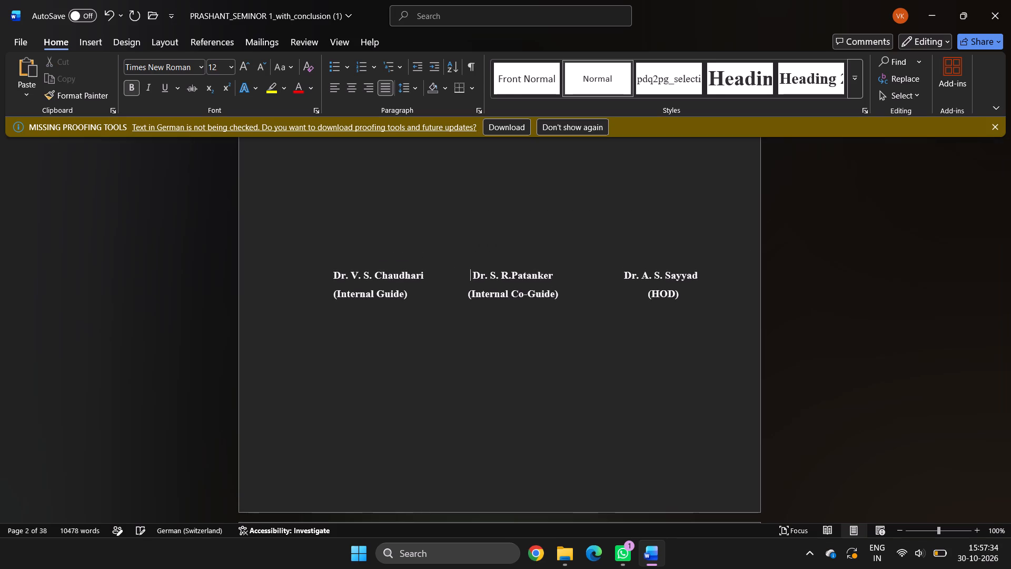
click(362, 196)
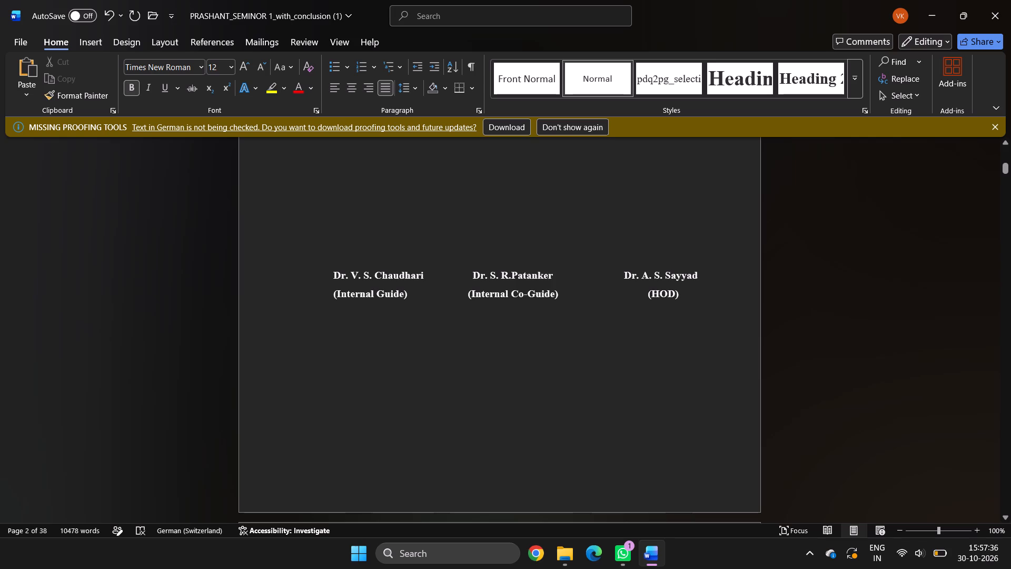
click(997, 125)
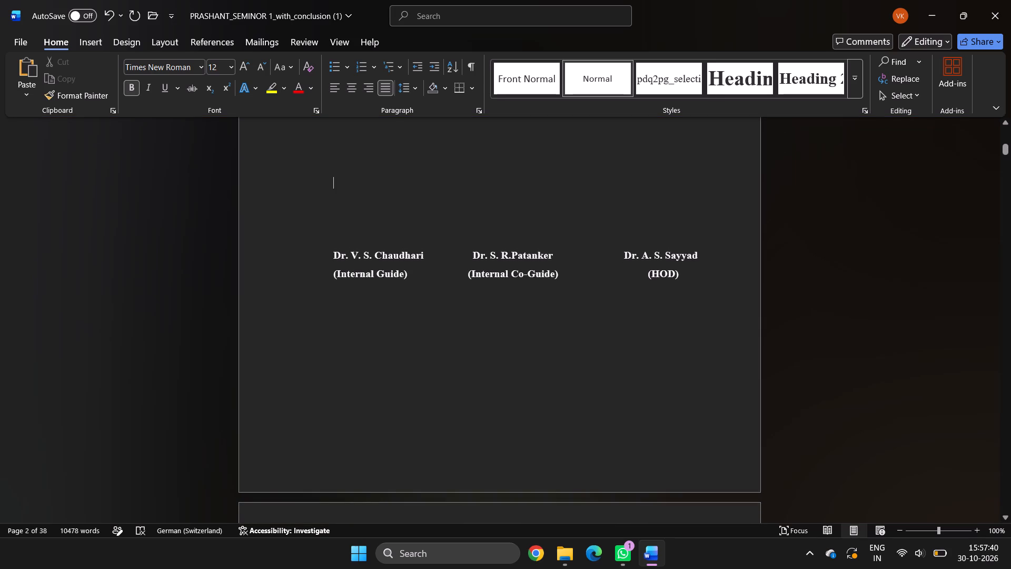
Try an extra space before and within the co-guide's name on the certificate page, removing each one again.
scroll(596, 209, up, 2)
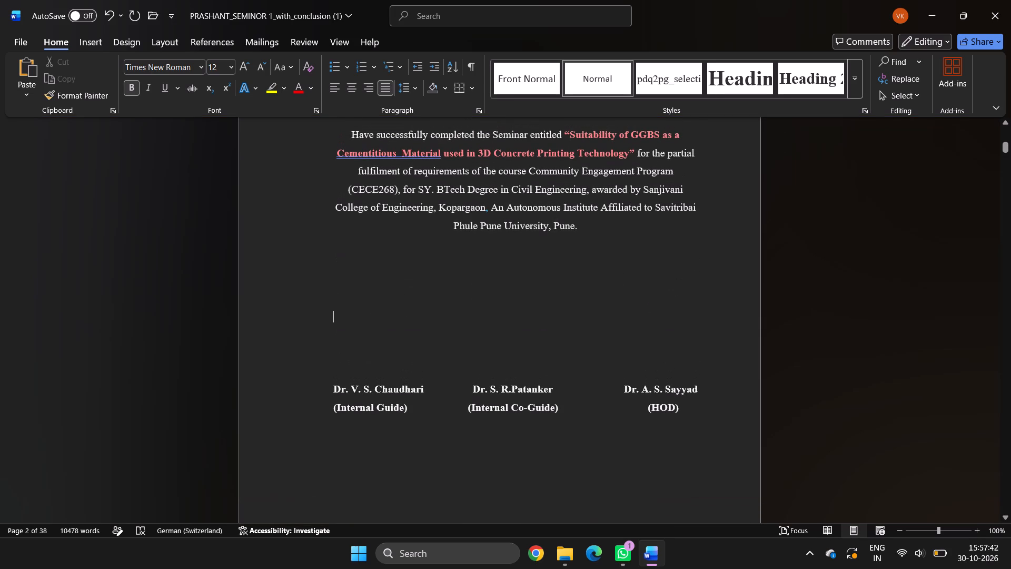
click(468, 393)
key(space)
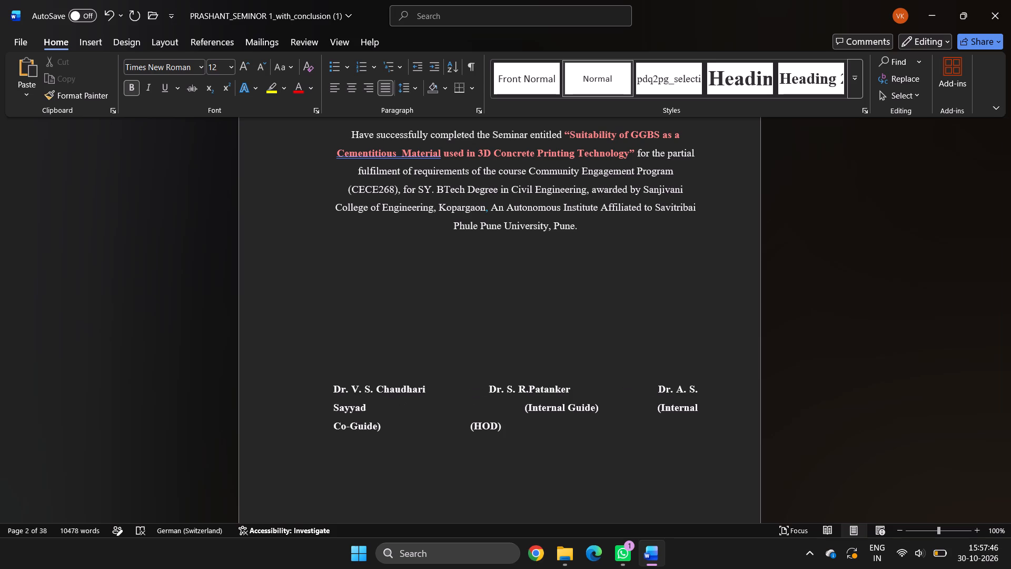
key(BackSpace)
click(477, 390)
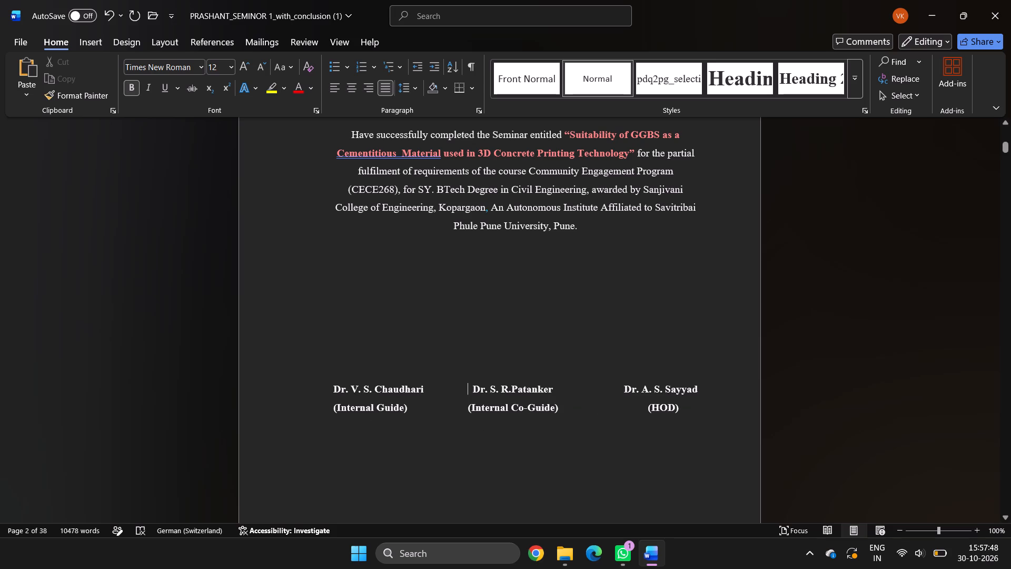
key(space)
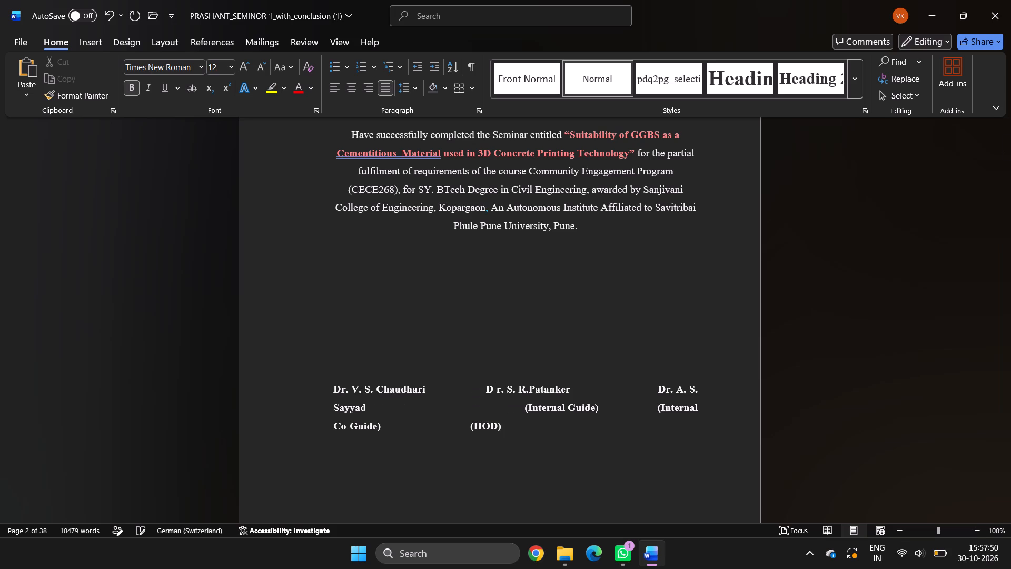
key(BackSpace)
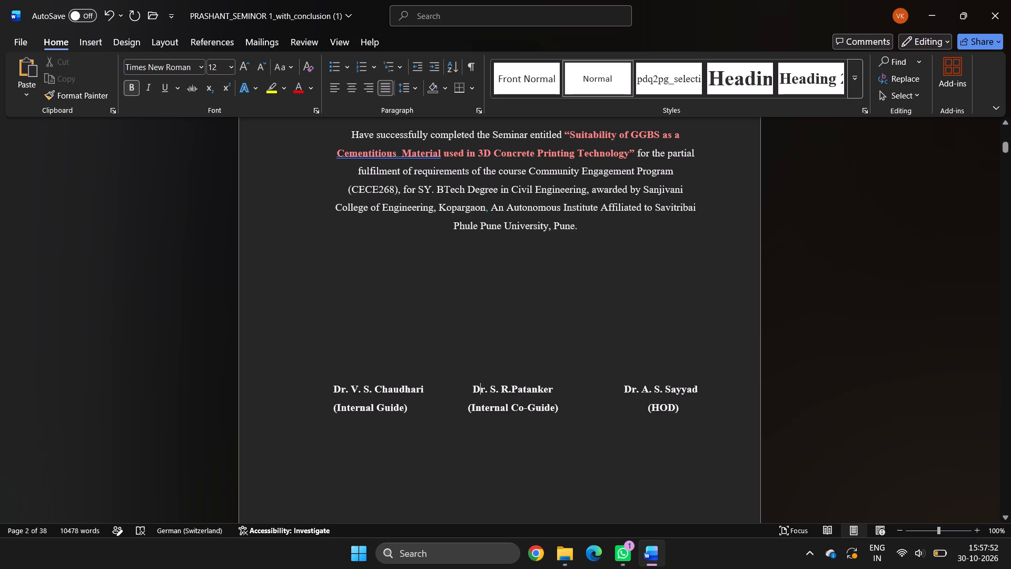
Review the layout of the title page, the Chapter 1 pages and the Abstract.
scroll(588, 367, up, 4)
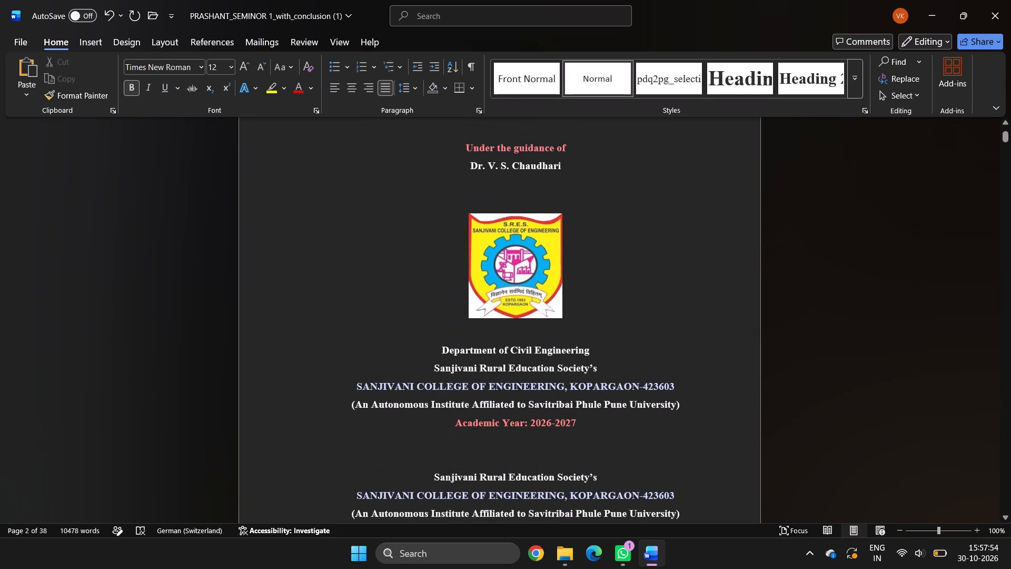
scroll(588, 367, down, 19)
scroll(588, 367, up, 2)
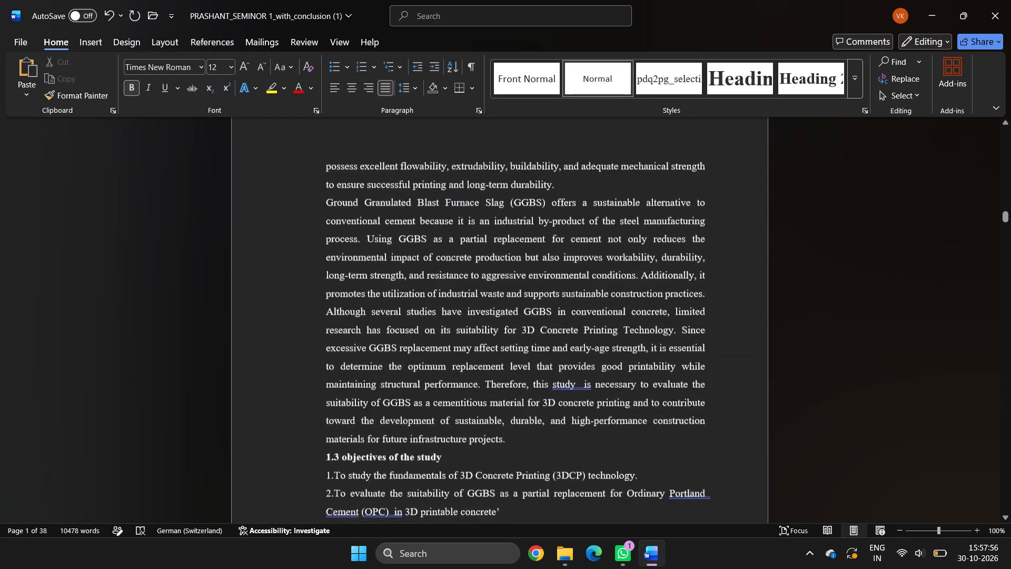
scroll(588, 367, up, 7)
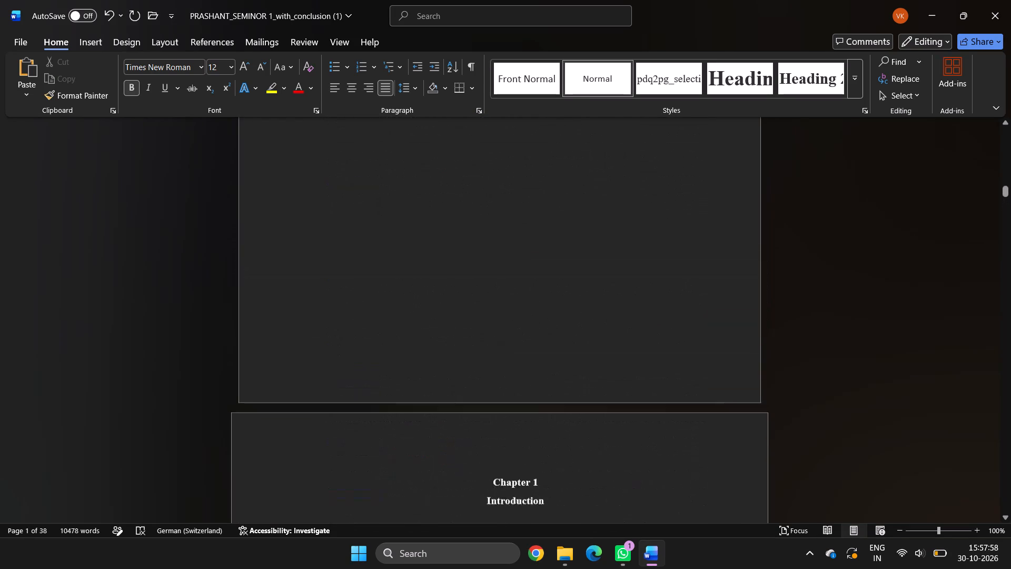
scroll(588, 367, up, 4)
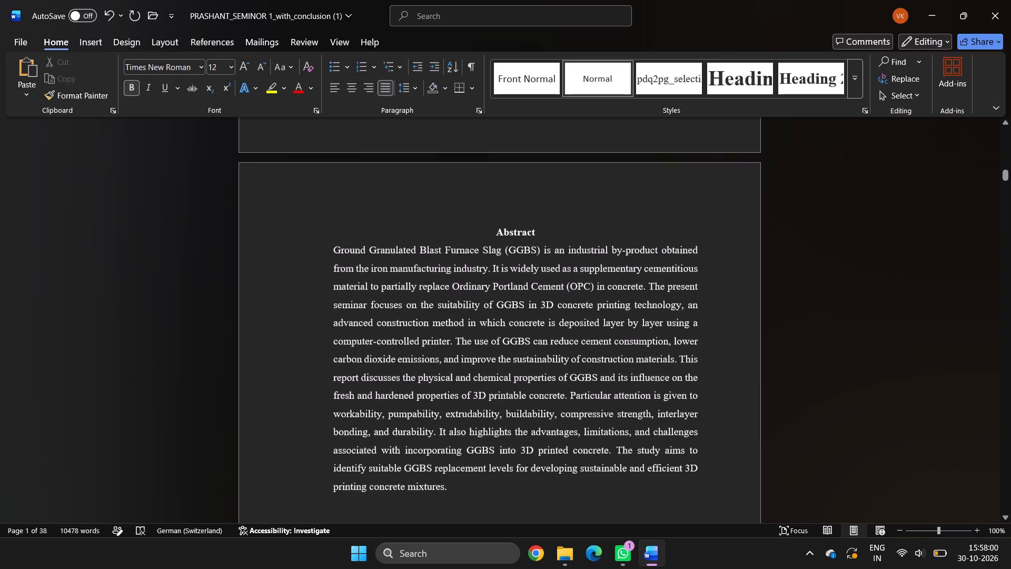
scroll(588, 367, down, 1)
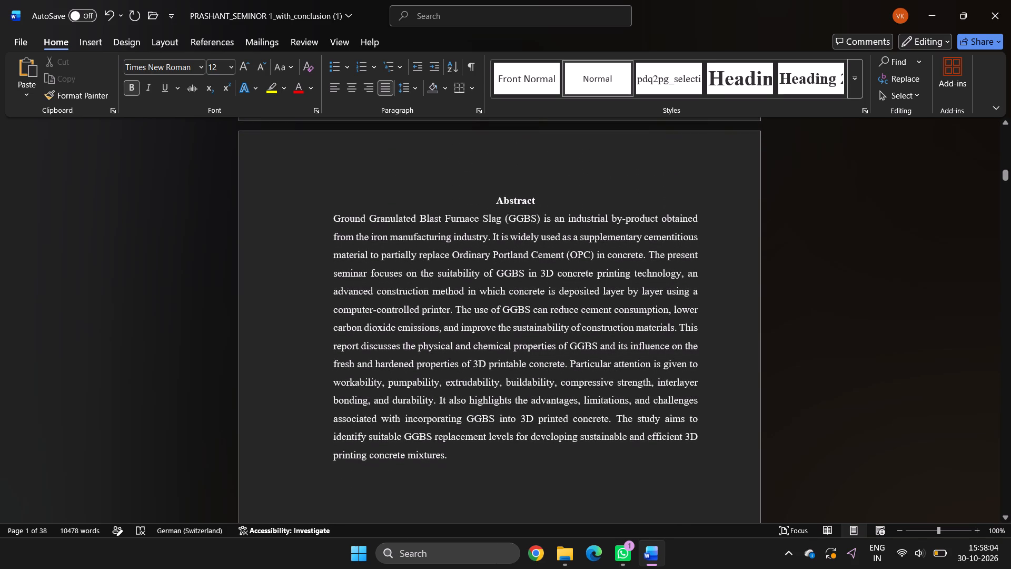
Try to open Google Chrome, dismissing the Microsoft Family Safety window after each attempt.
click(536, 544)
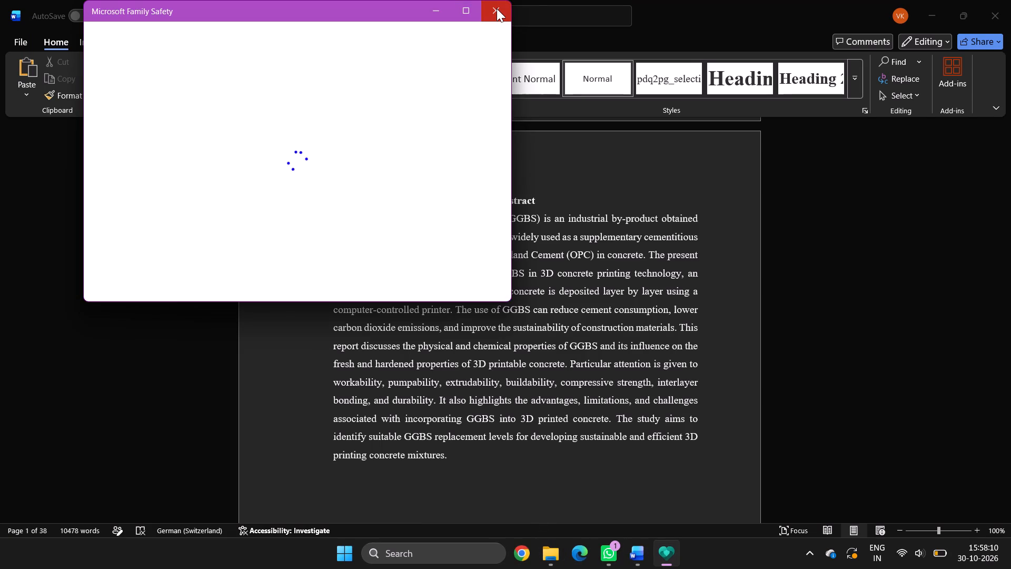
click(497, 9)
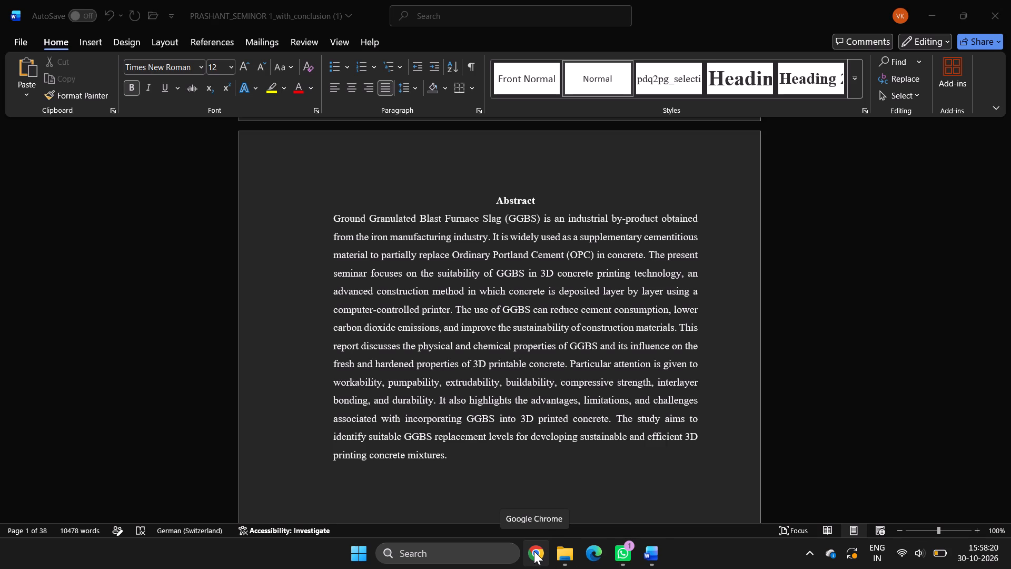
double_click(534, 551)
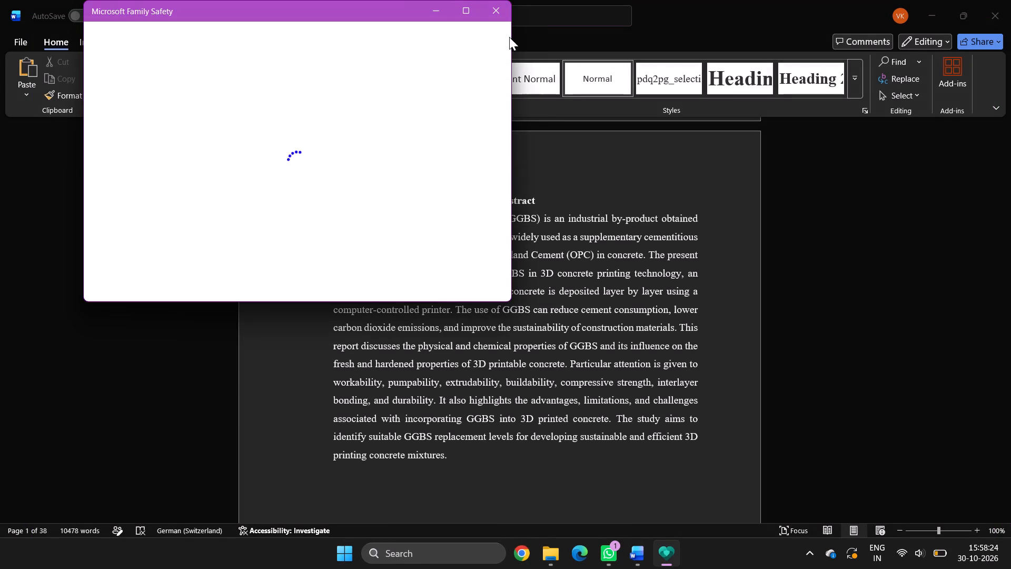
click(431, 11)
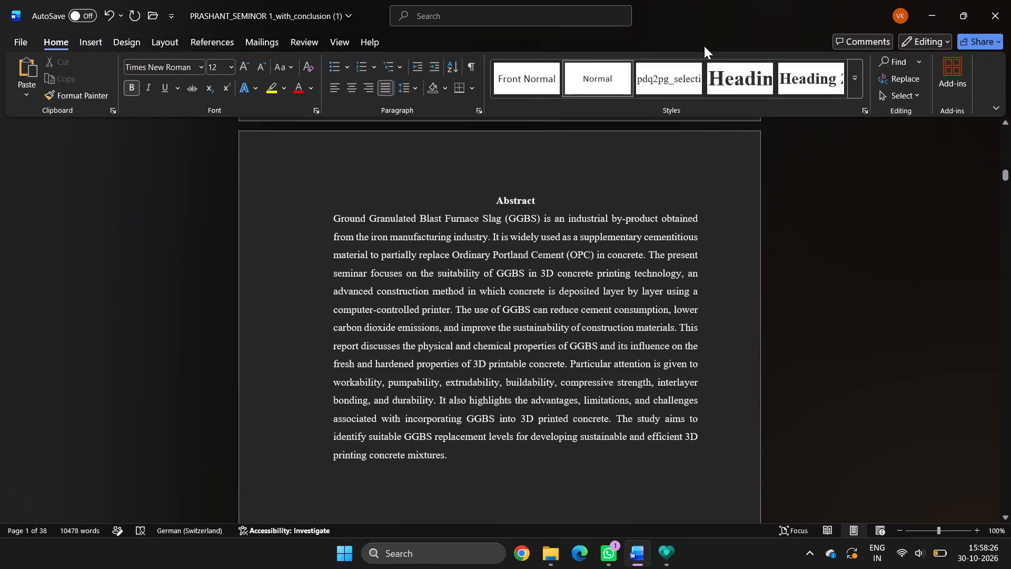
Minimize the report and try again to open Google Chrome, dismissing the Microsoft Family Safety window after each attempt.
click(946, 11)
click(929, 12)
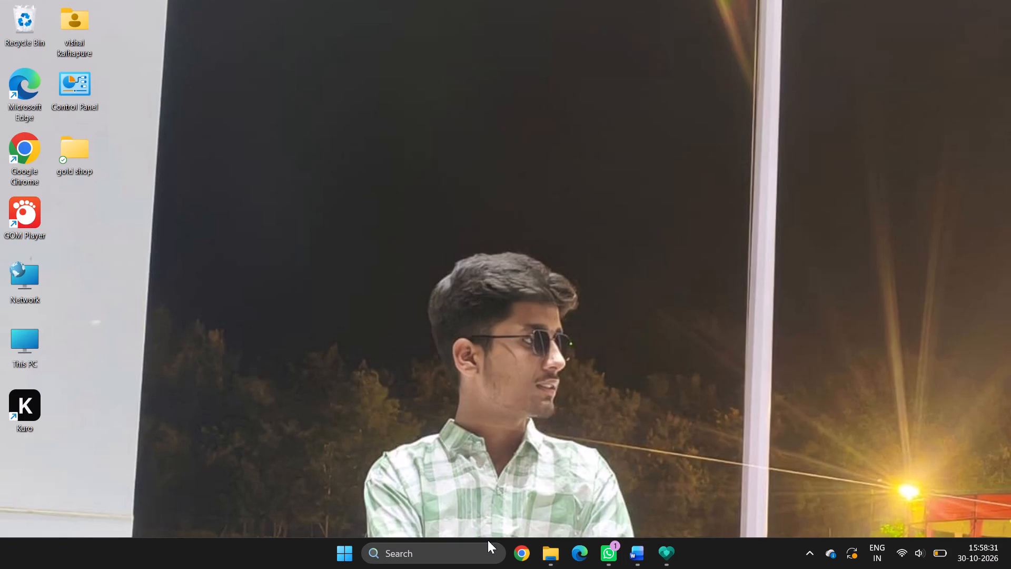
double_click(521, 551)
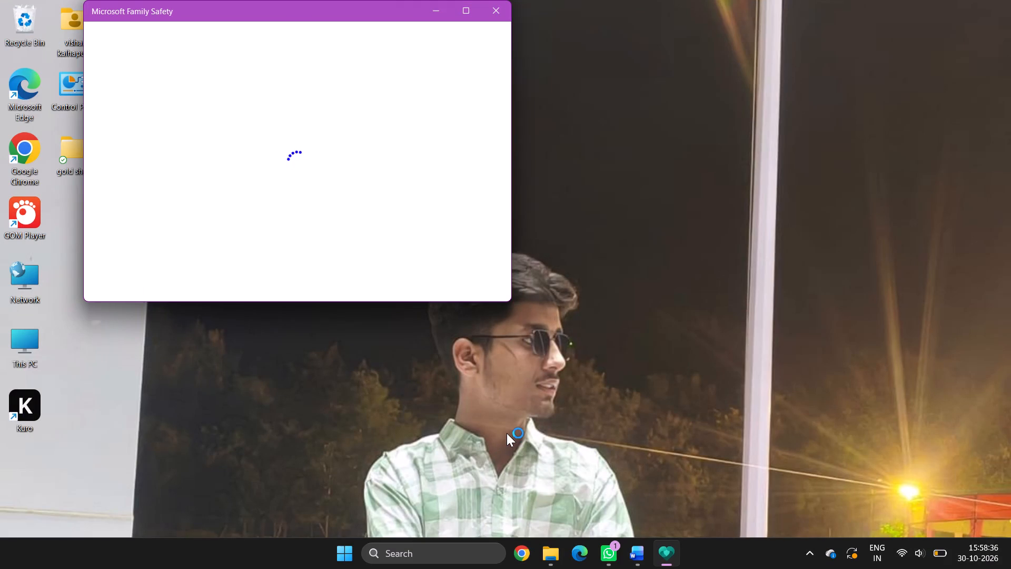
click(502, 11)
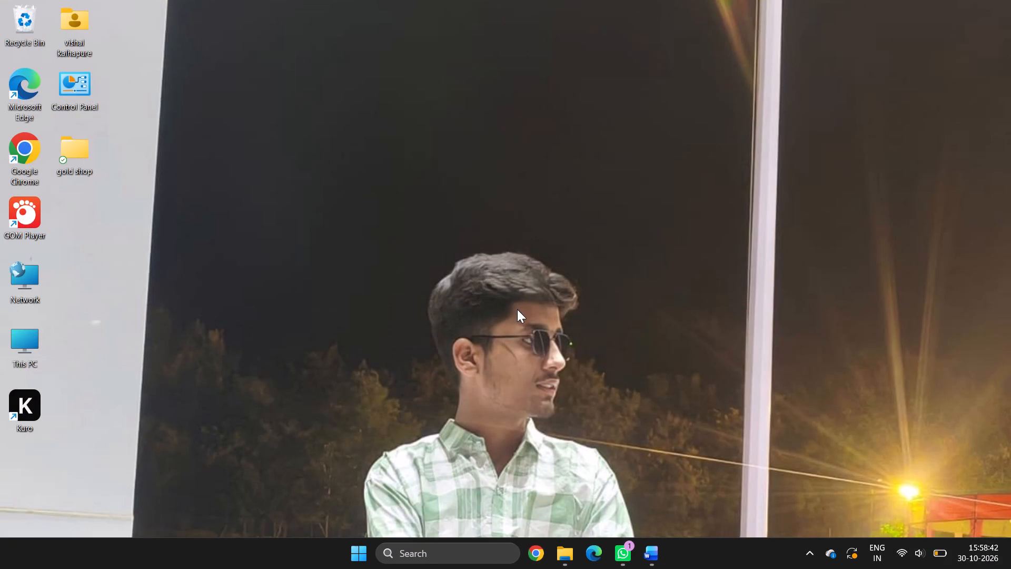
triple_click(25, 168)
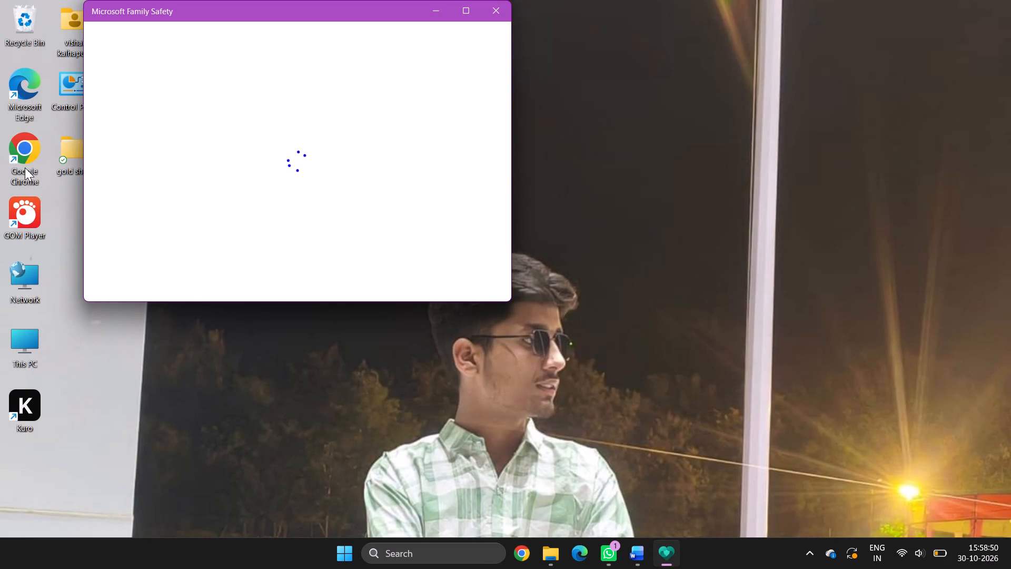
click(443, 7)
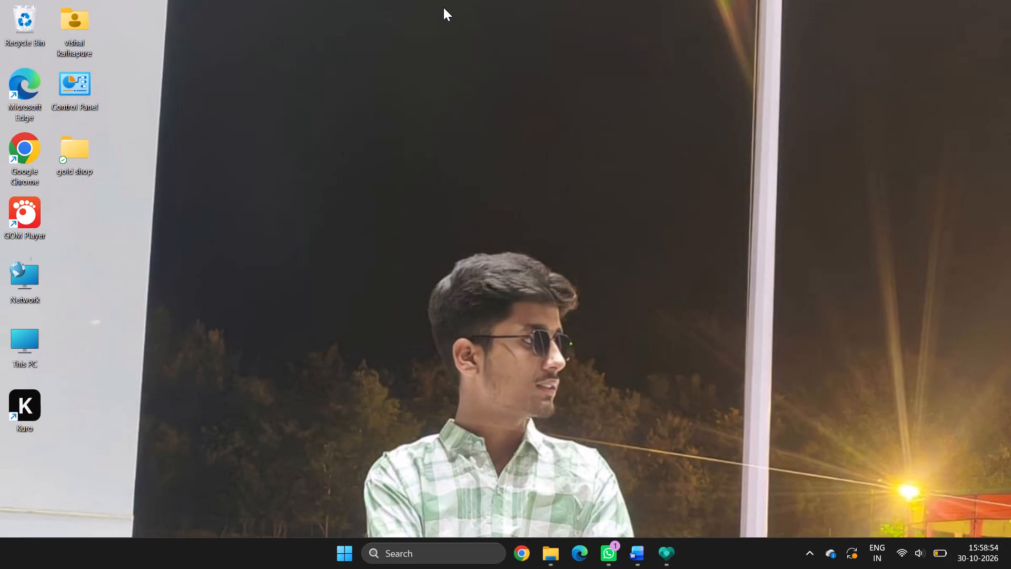
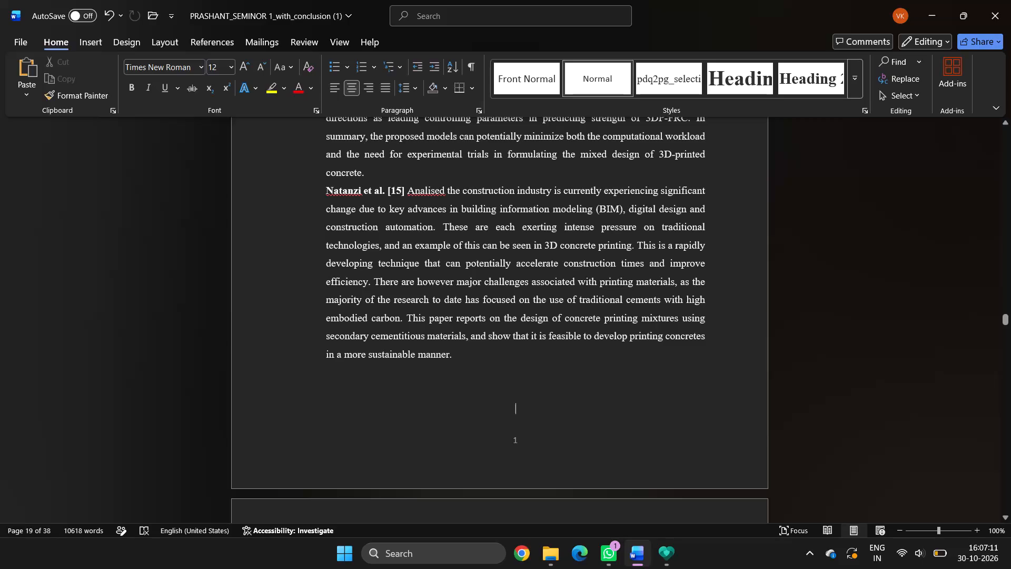
Change "Program" to "Project" in the course name Community Engagement Program (CECE268) on the certificate page.
scroll(410, 307, up, 2)
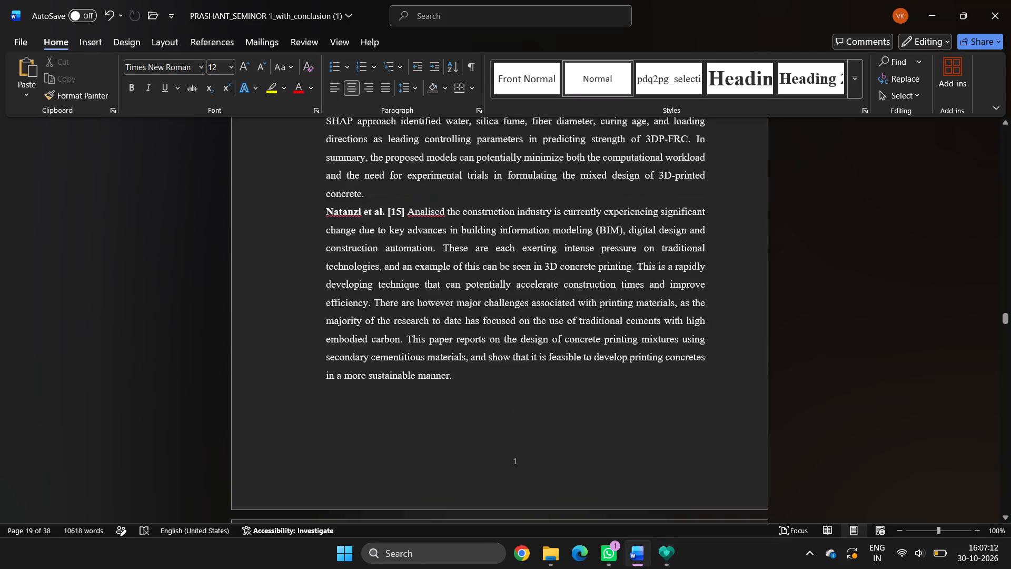
scroll(410, 307, up, 8)
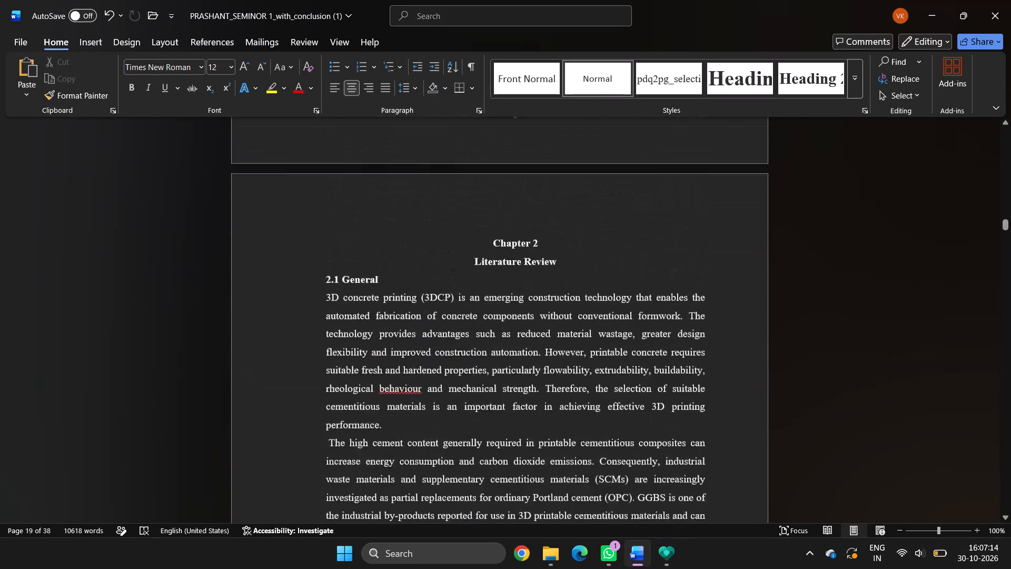
scroll(410, 307, up, 5)
scroll(410, 307, down, 4)
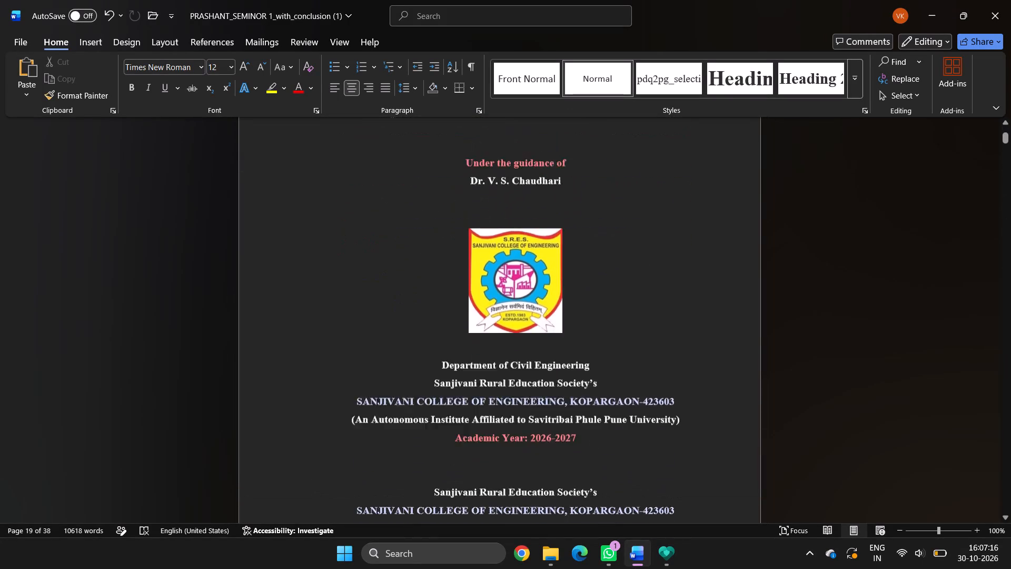
scroll(410, 307, down, 2)
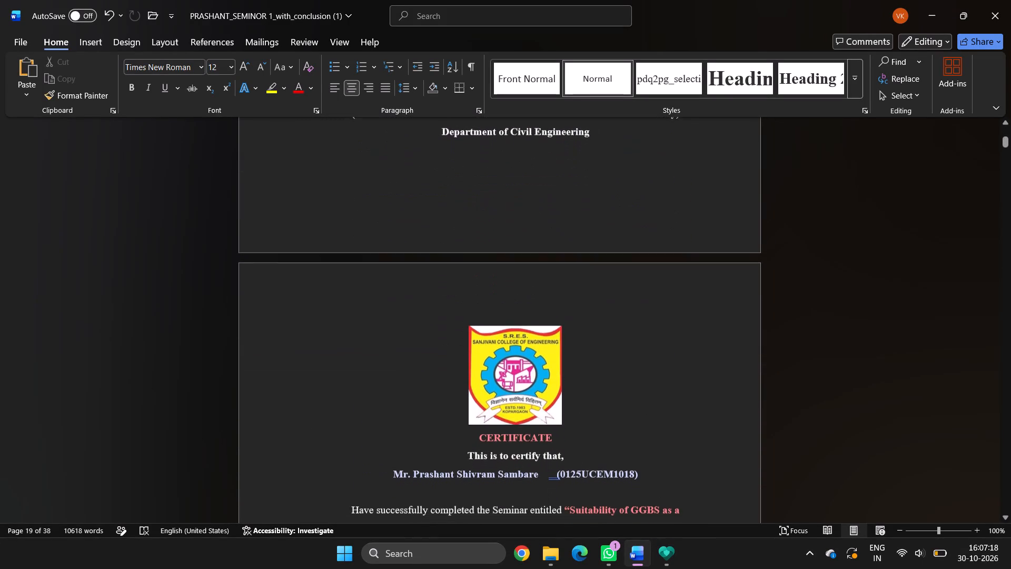
scroll(410, 307, down, 4)
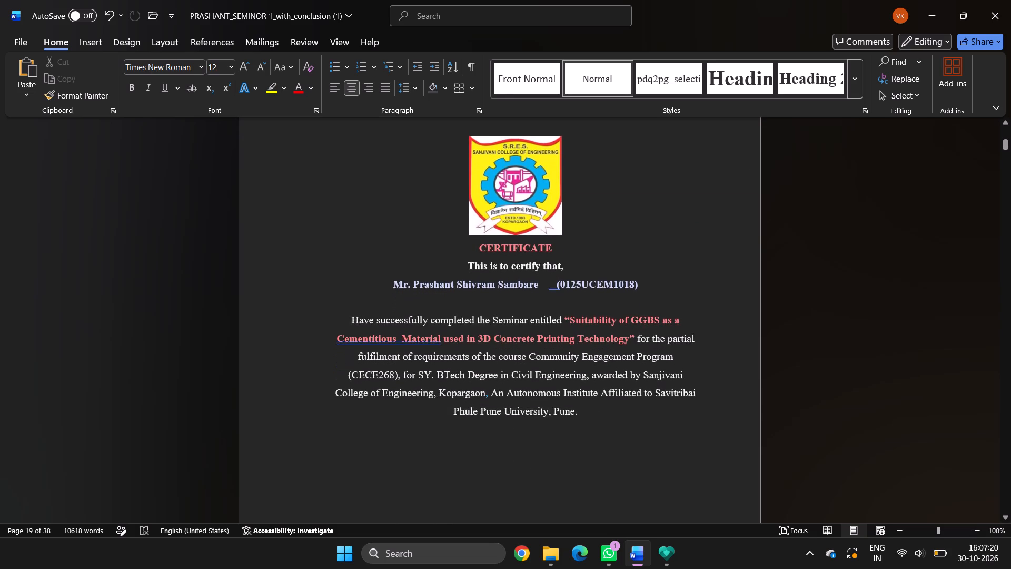
scroll(410, 307, down, 1)
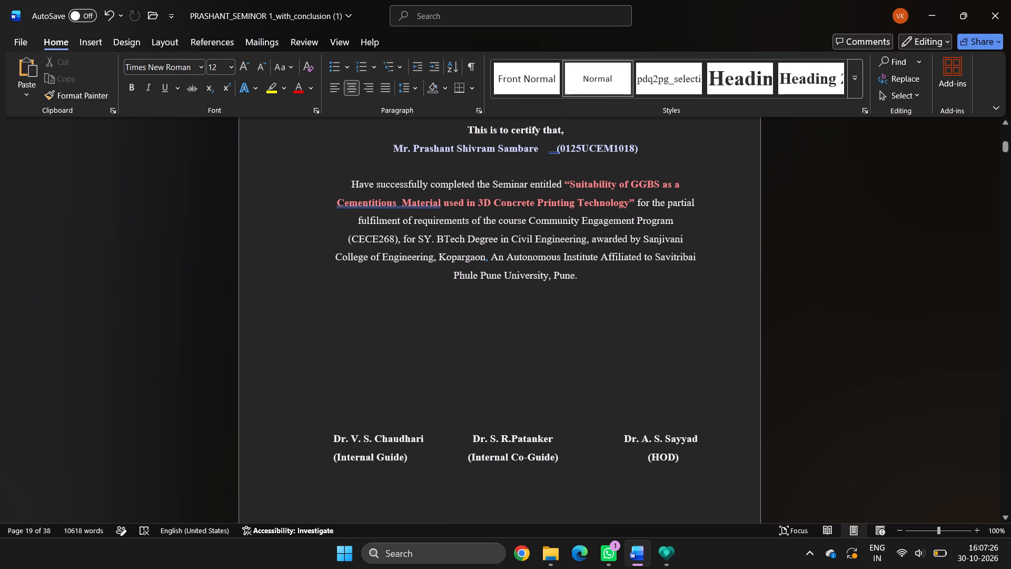
click(635, 222)
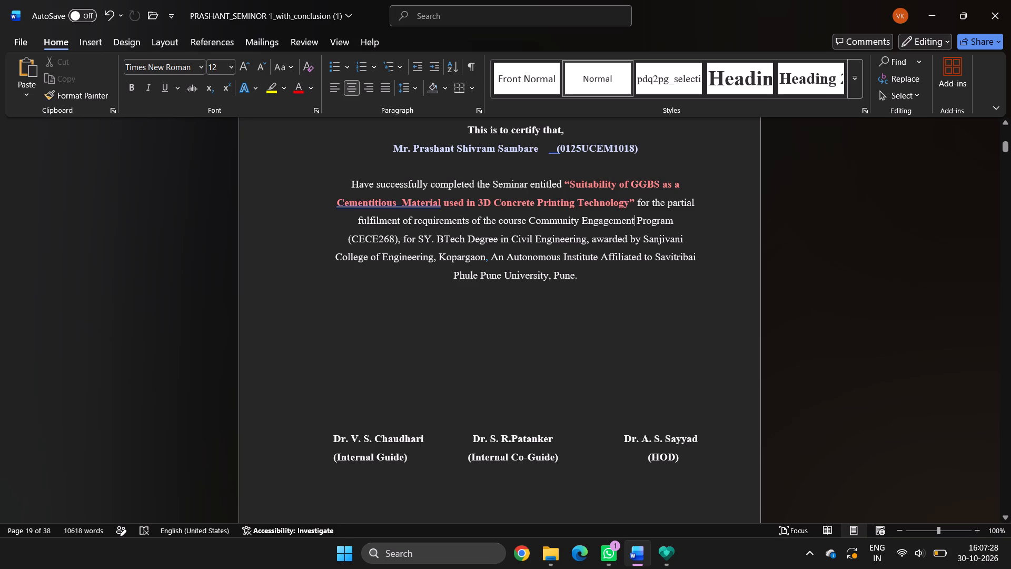
click(640, 218)
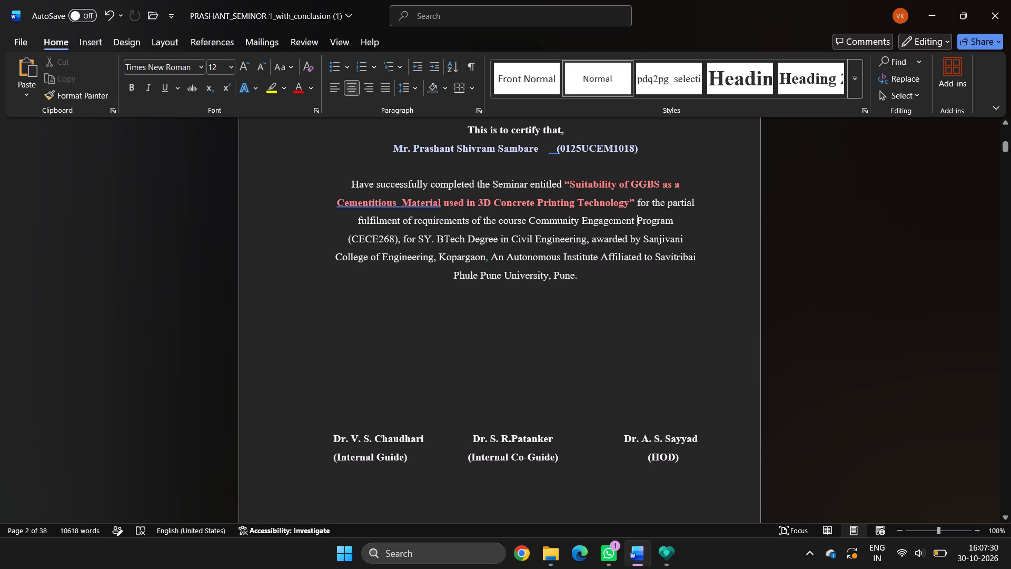
click(673, 220)
key(BackSpace)
key(BackSpace)
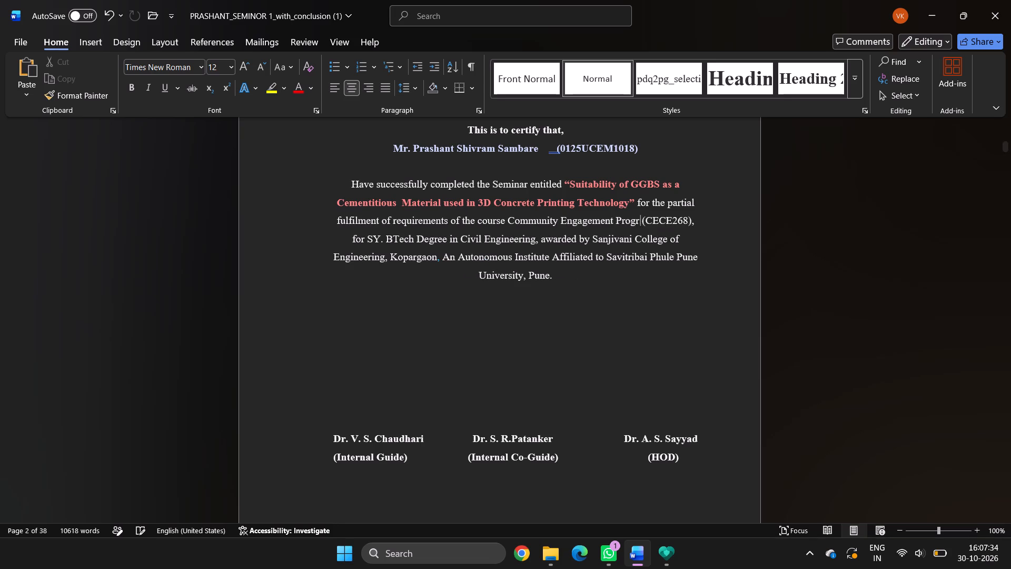
key(BackSpace)
key(BackSpace)
key(BackSpace)
key(BackSpace)
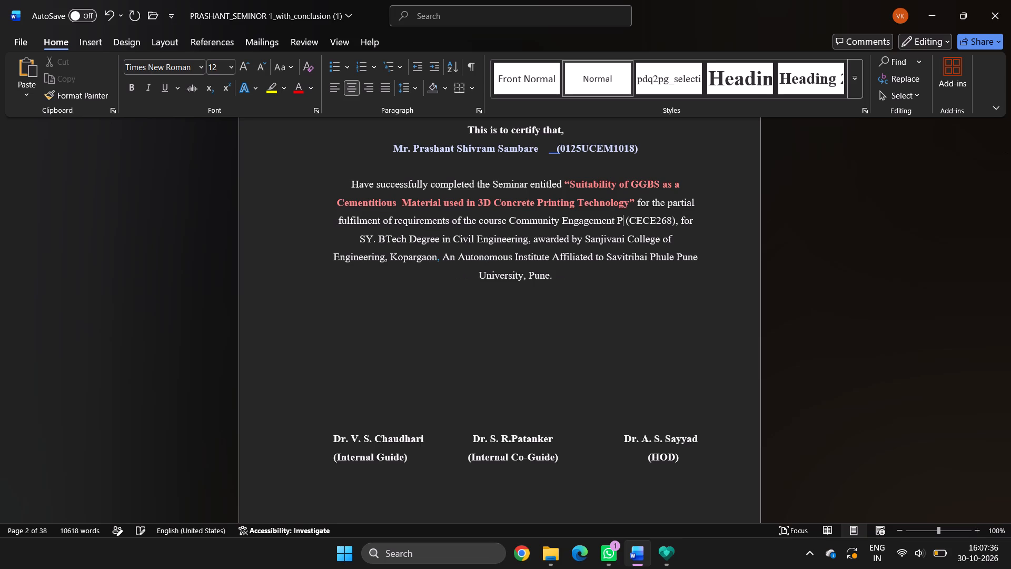
text(ro)
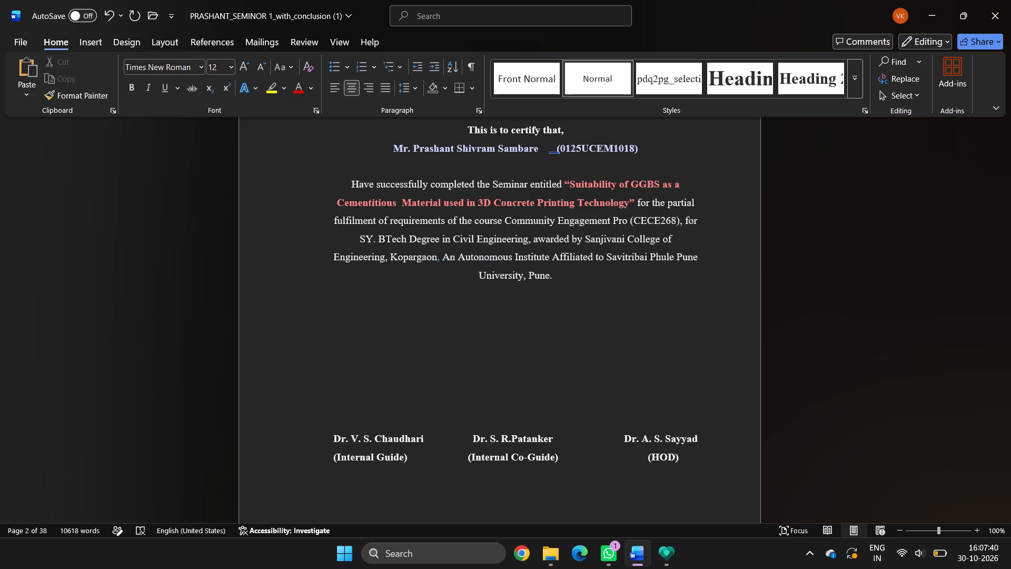
text(ject)
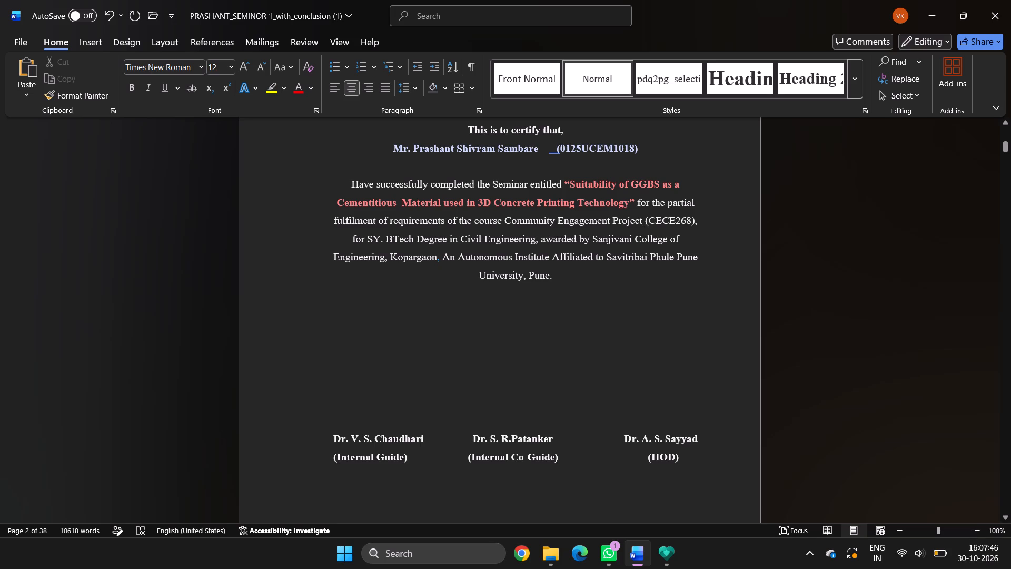
Review the layout of the title page and the certificate page.
scroll(530, 319, down, 1)
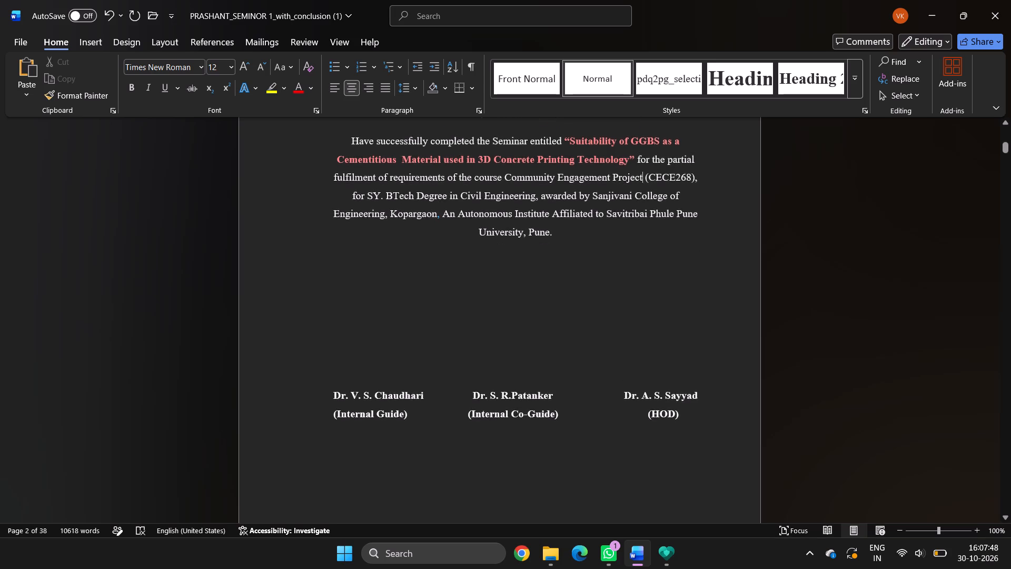
scroll(530, 319, down, 1)
scroll(530, 319, up, 7)
scroll(530, 319, down, 1)
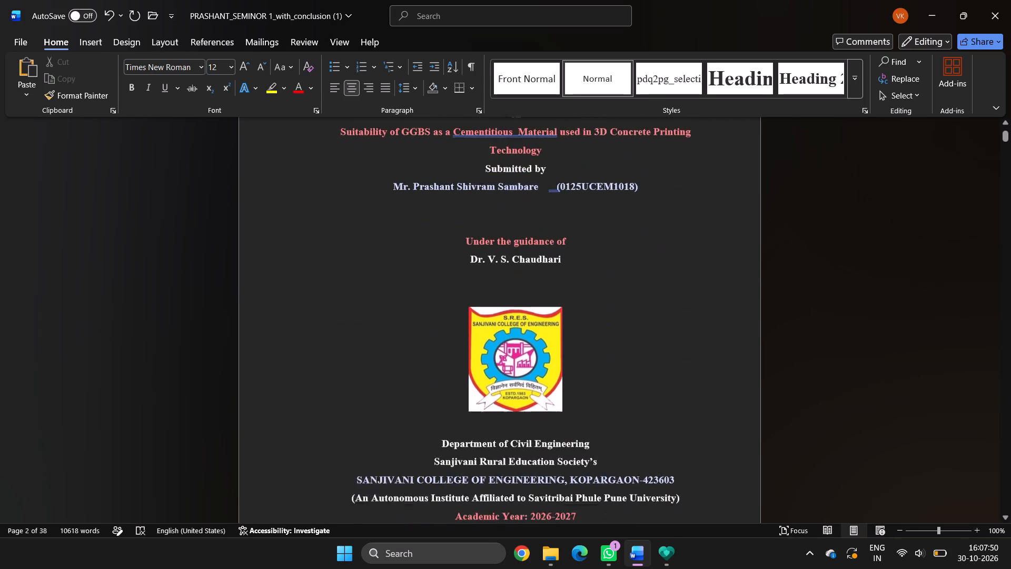
scroll(530, 319, down, 5)
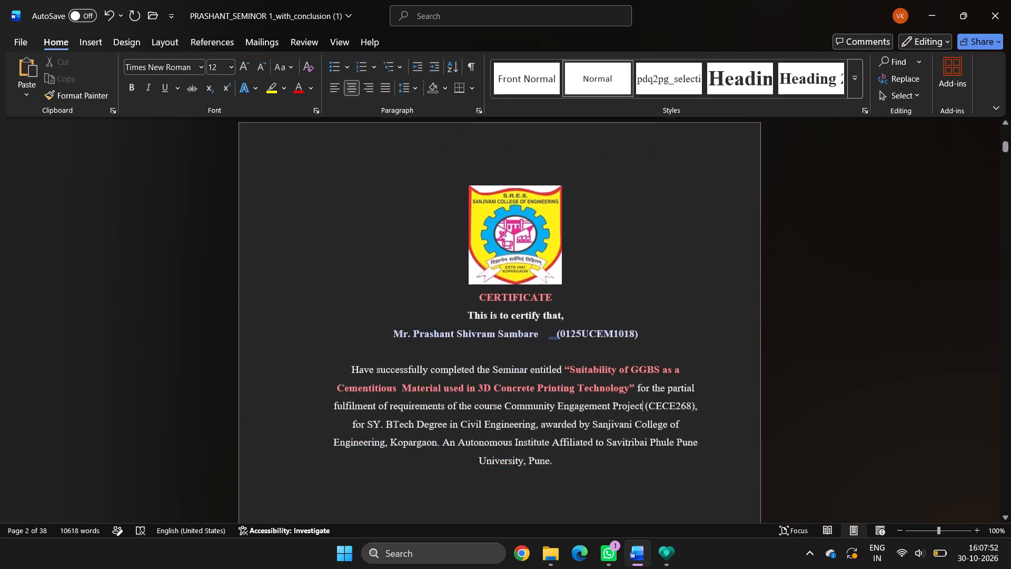
scroll(530, 319, down, 1)
Insert six blank lines above the second "Sanjivani Rural Education Society's" heading block to move it onto the certificate page.
scroll(530, 319, up, 4)
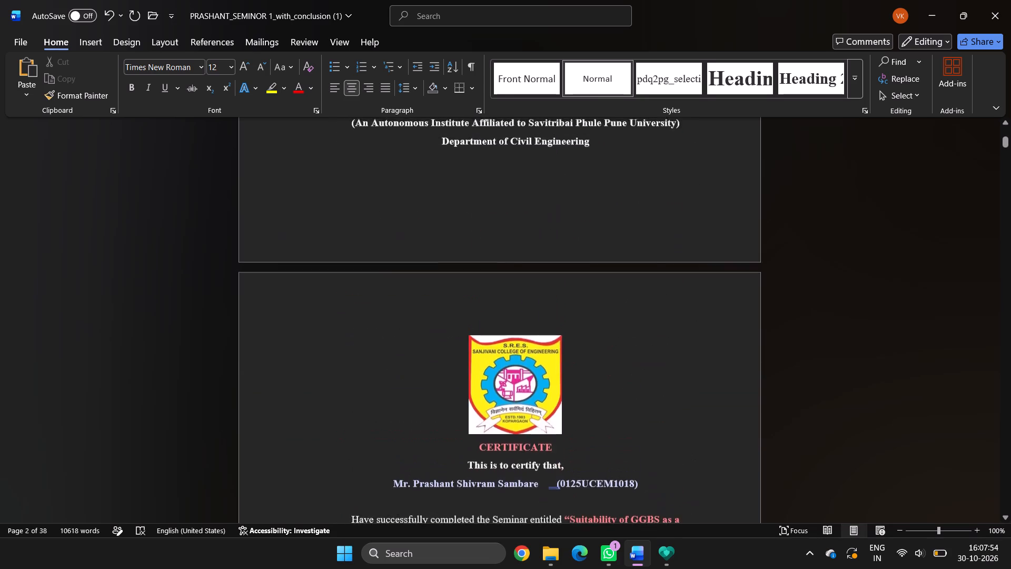
scroll(530, 319, up, 2)
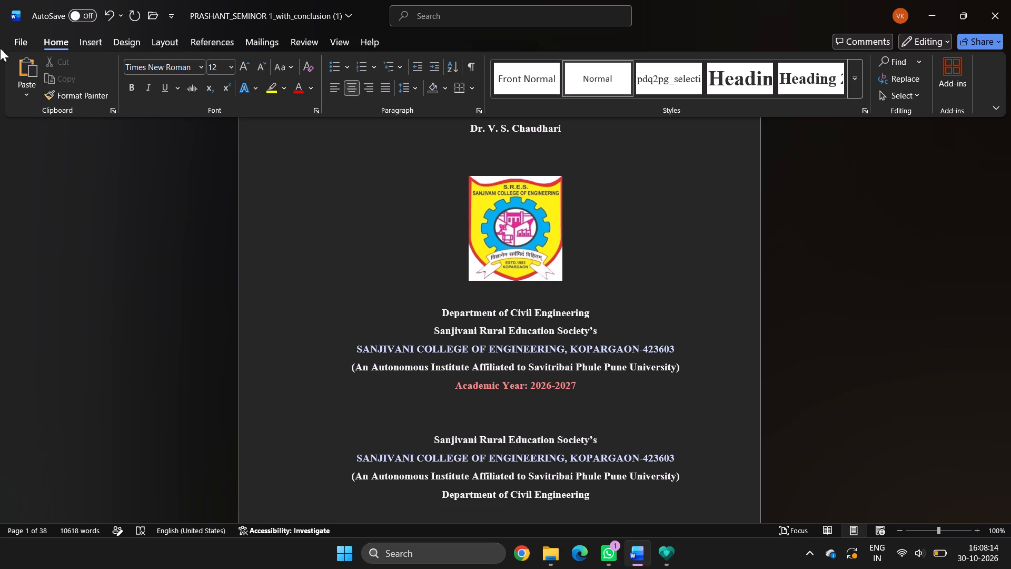
click(427, 436)
key(Return)
key(Return)
key(Return)
key(Return)
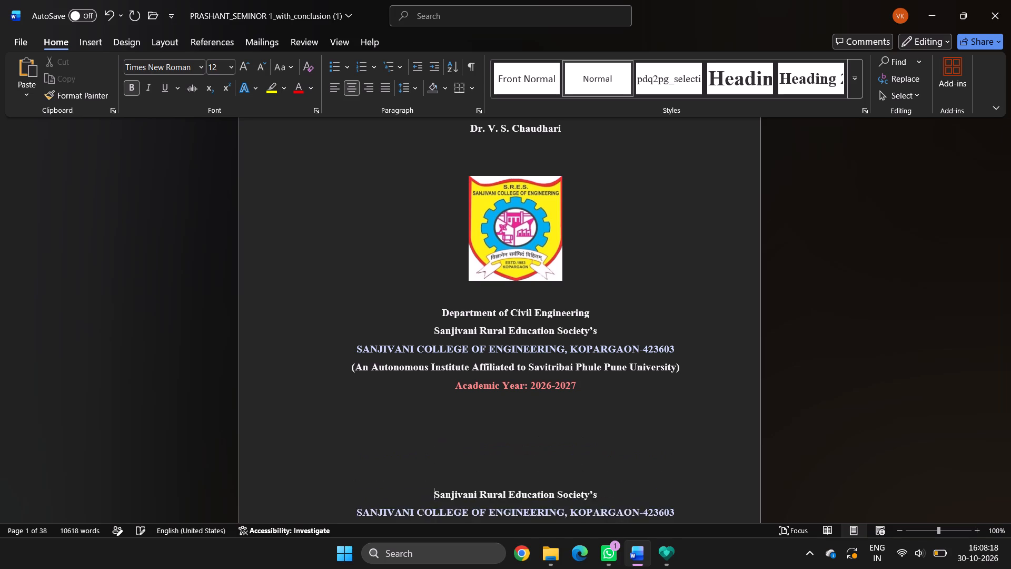
scroll(427, 436, down, 4)
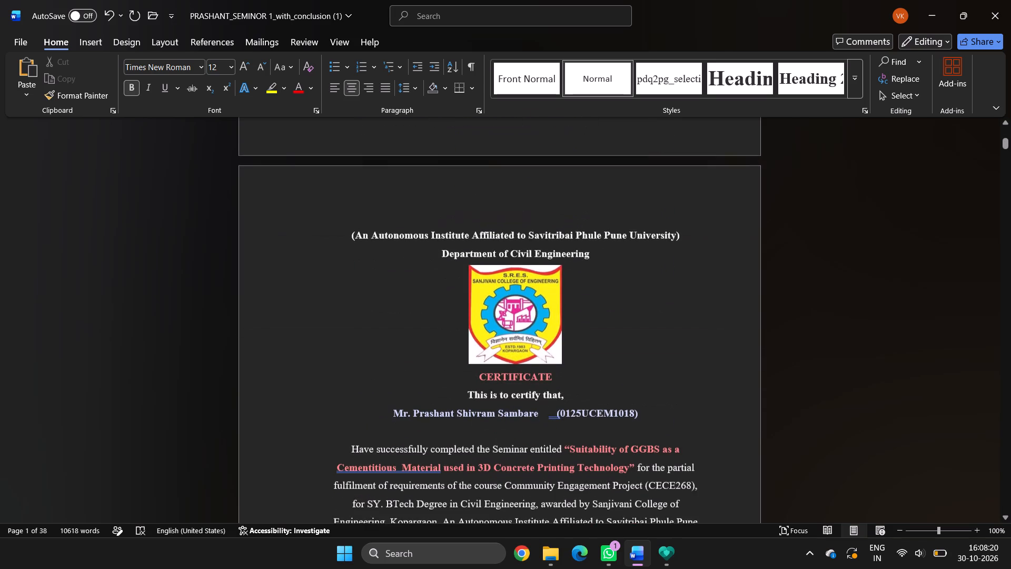
scroll(427, 436, down, 1)
key(Return)
key(Return)
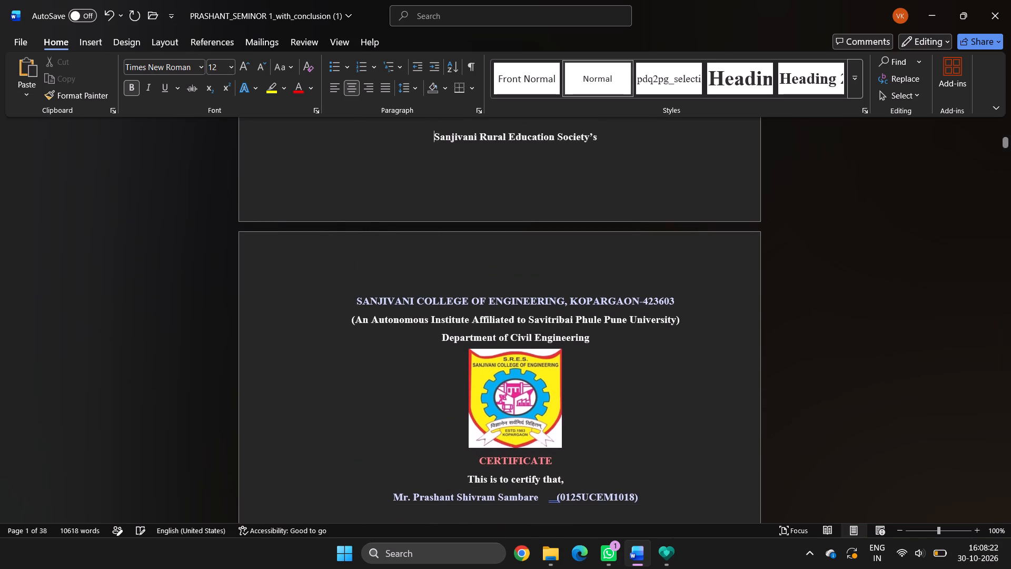
scroll(427, 436, up, 1)
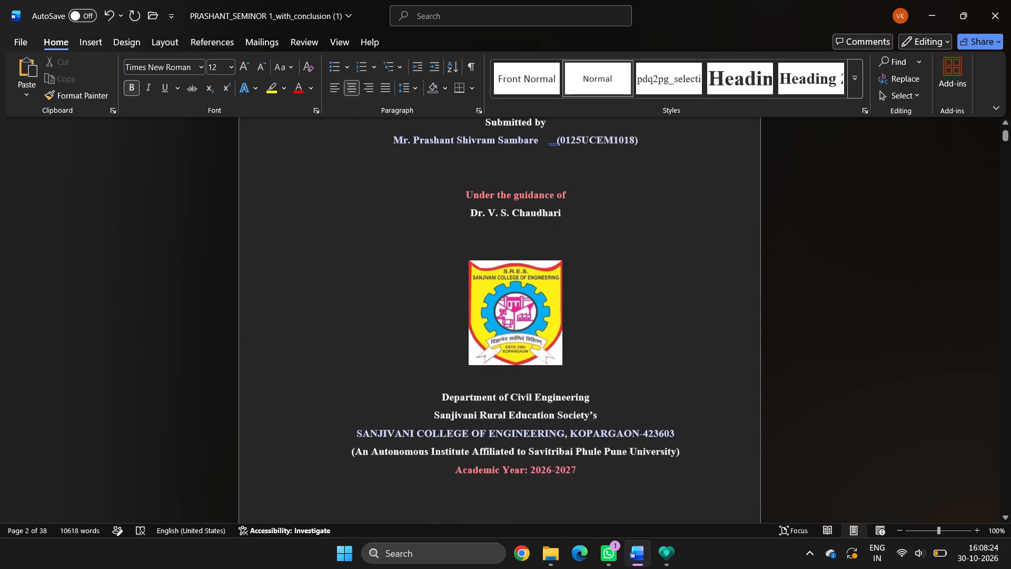
scroll(427, 436, down, 1)
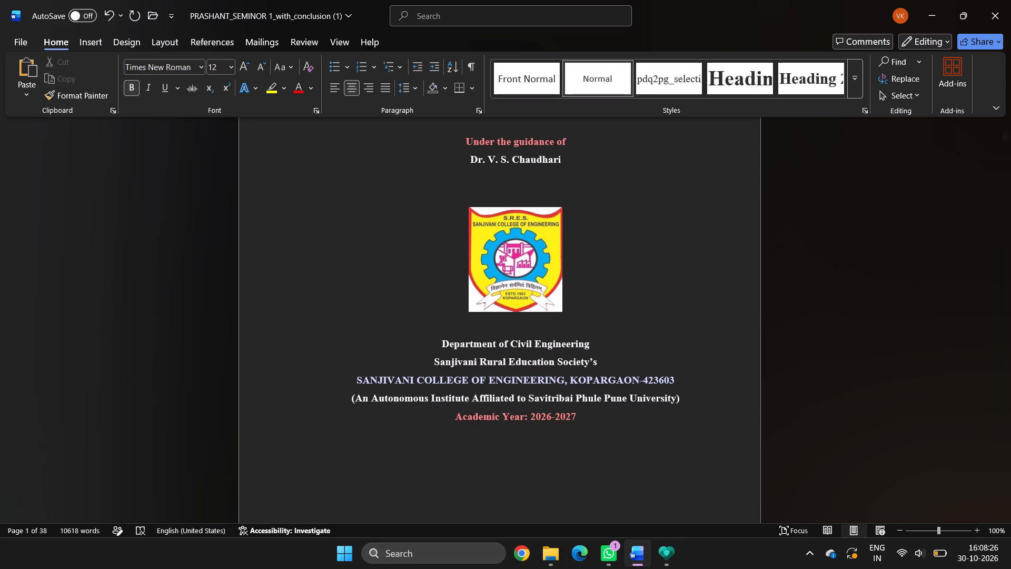
Insert a blank line between the college logo and "Department of Civil Engineering" on the title page.
click(435, 341)
key(Return)
Review the layout of the title page, certificate page, table of contents and abstract.
scroll(435, 341, up, 1)
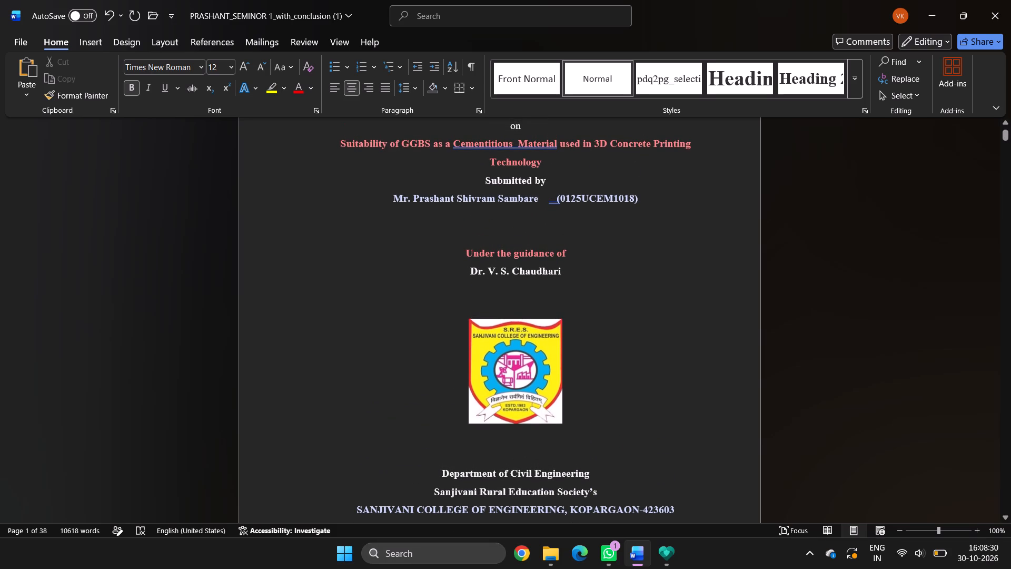
scroll(482, 124, down, 4)
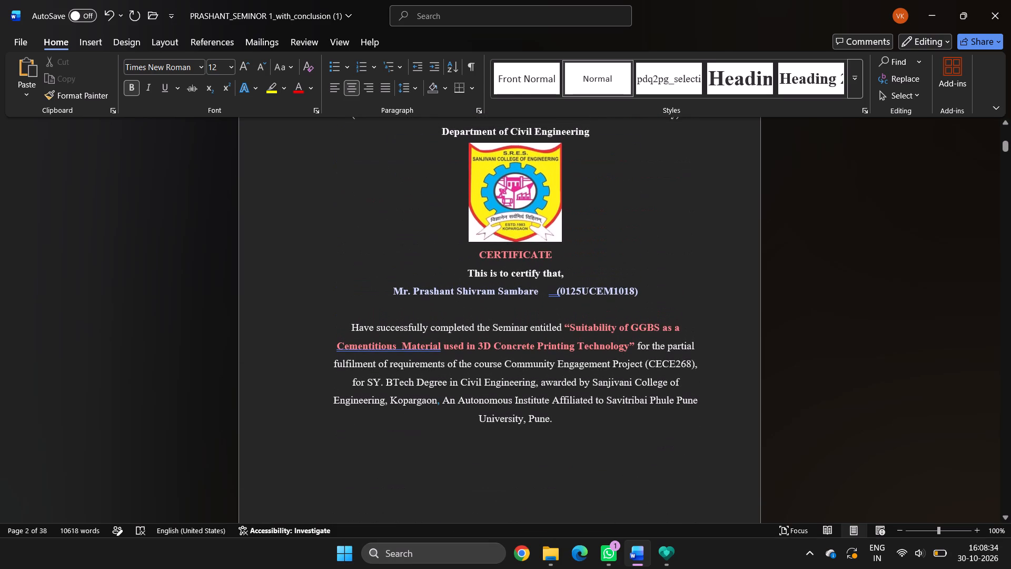
scroll(490, 295, down, 3)
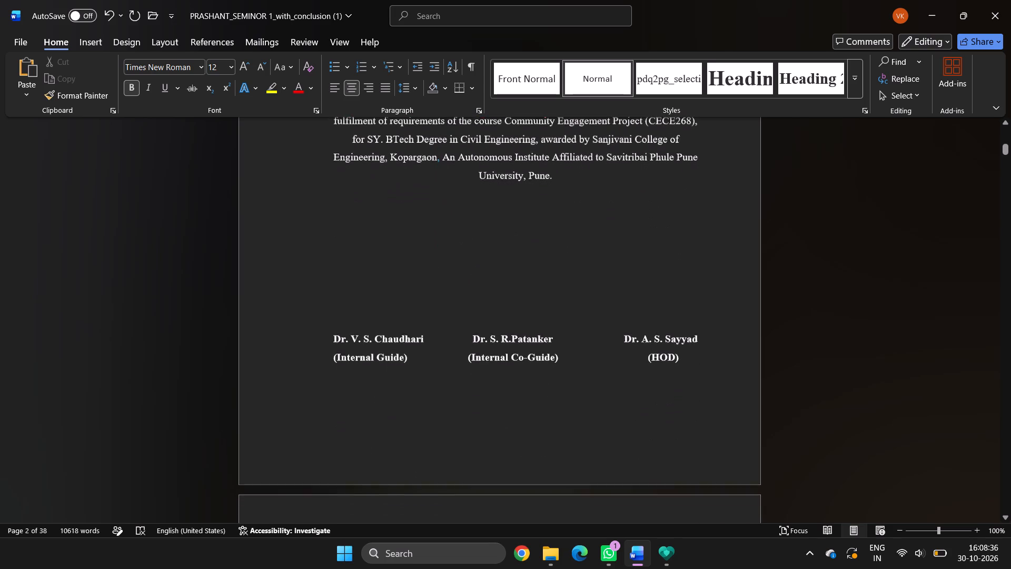
scroll(490, 295, down, 2)
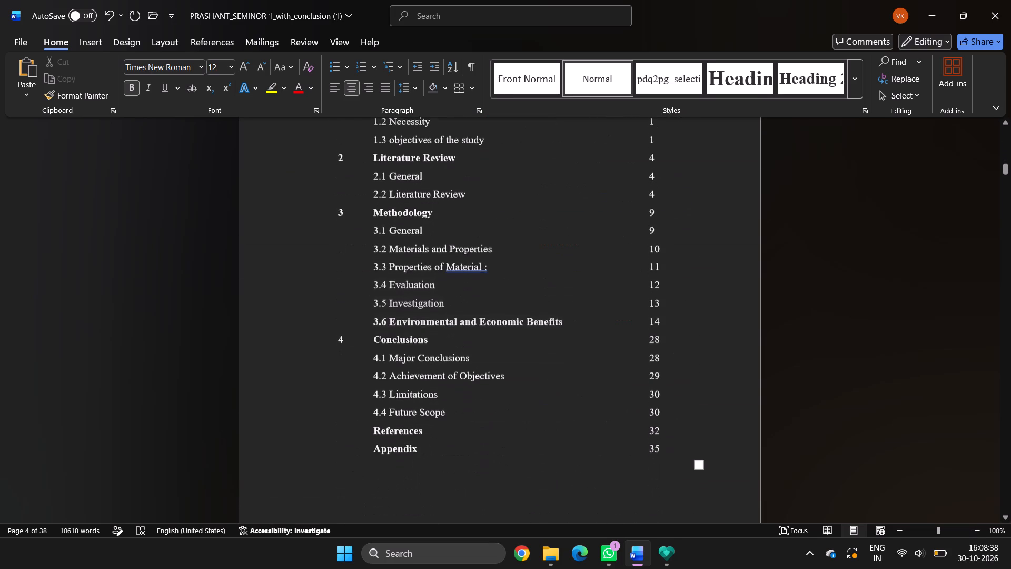
scroll(490, 295, down, 1)
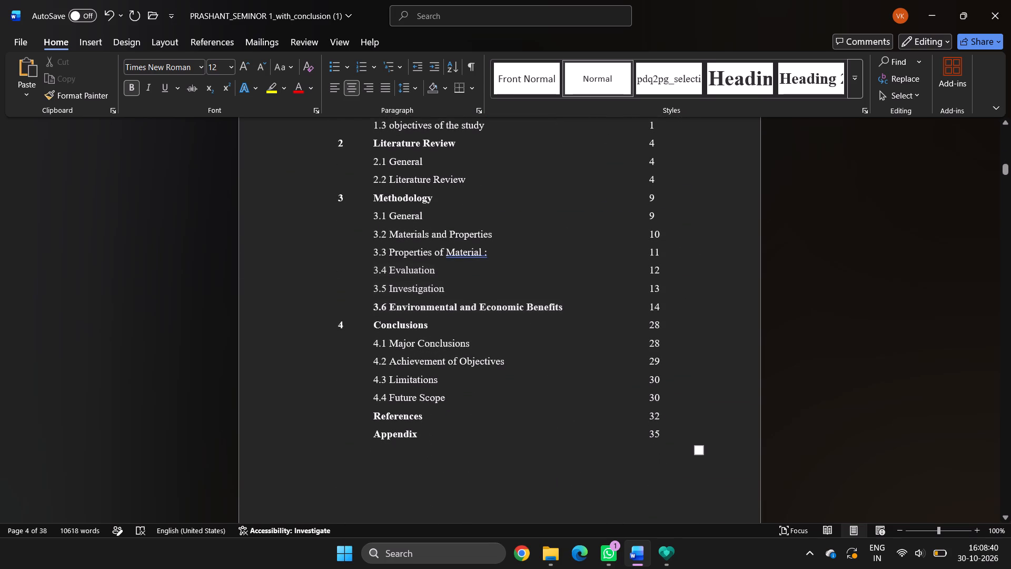
scroll(490, 295, down, 3)
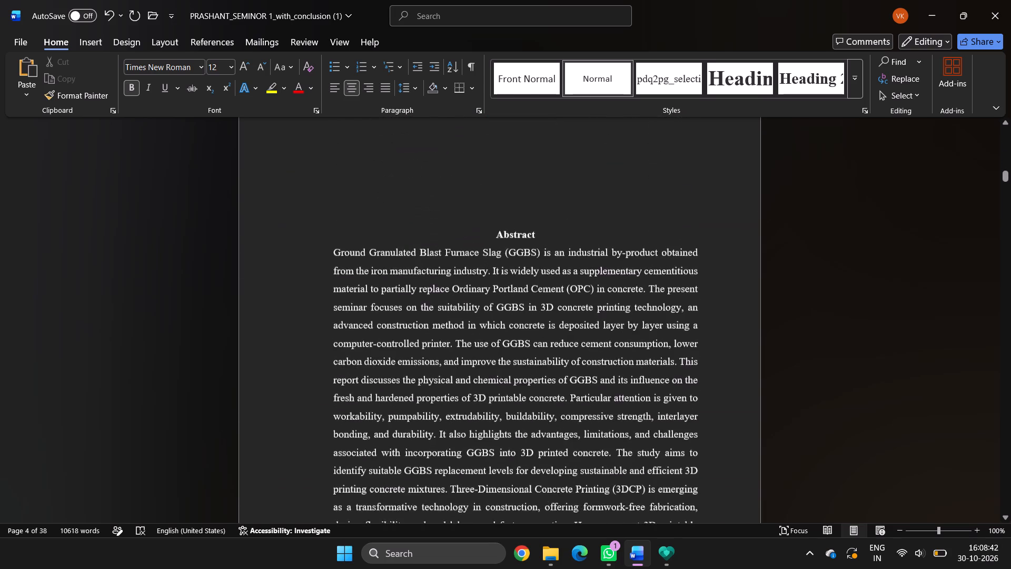
scroll(490, 295, up, 2)
click(490, 295)
scroll(490, 295, down, 5)
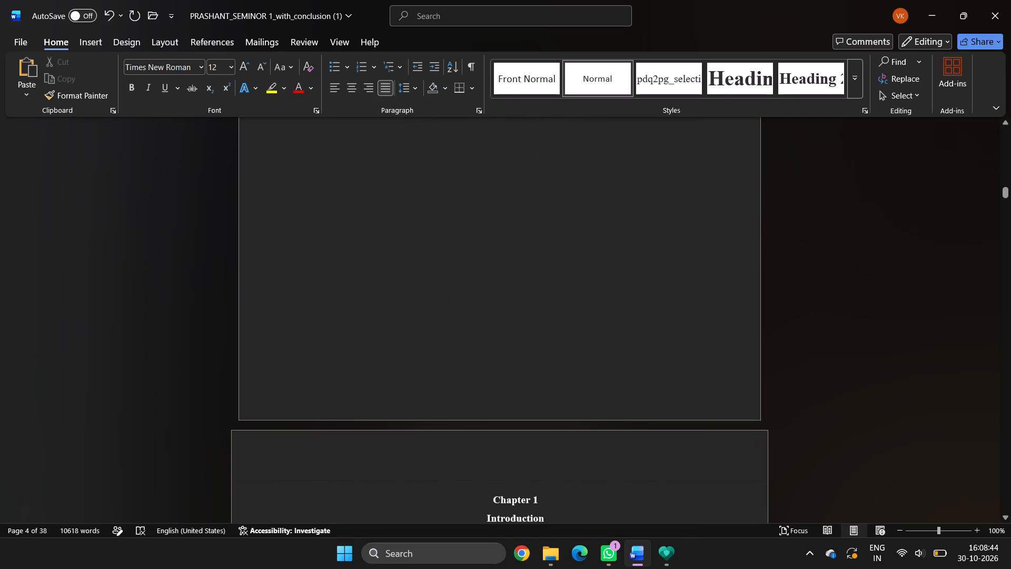
Examine the body pages from Chapter 1 through the materials section of Chapter 3, checking the page numbers in the footers.
scroll(490, 295, down, 4)
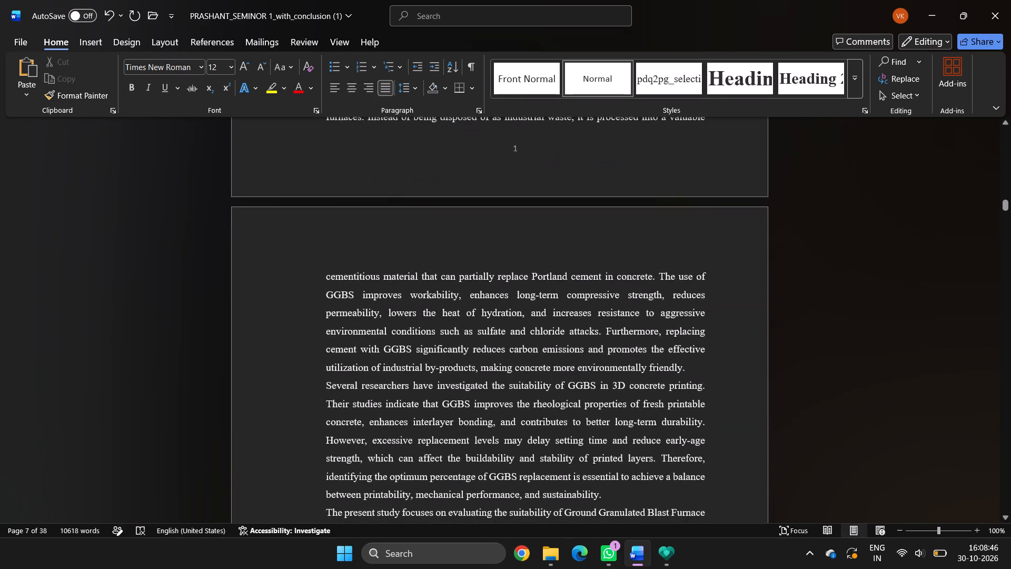
scroll(490, 295, down, 12)
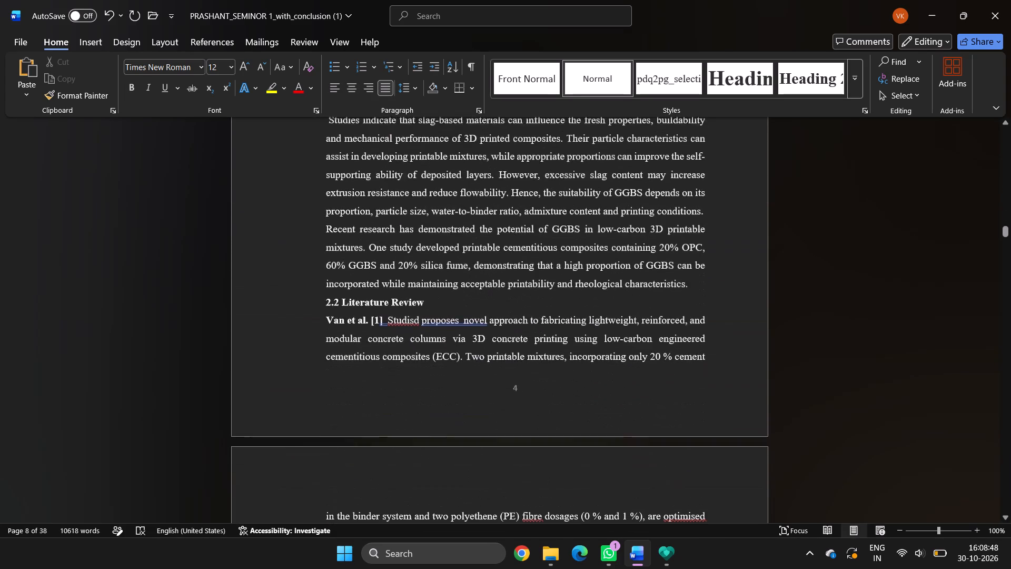
scroll(490, 295, down, 7)
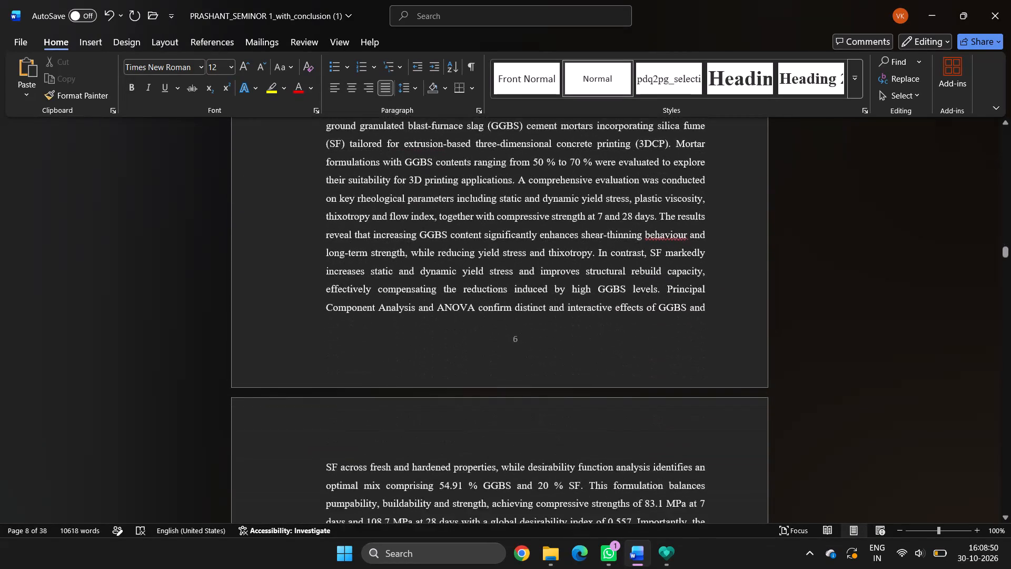
scroll(490, 295, down, 7)
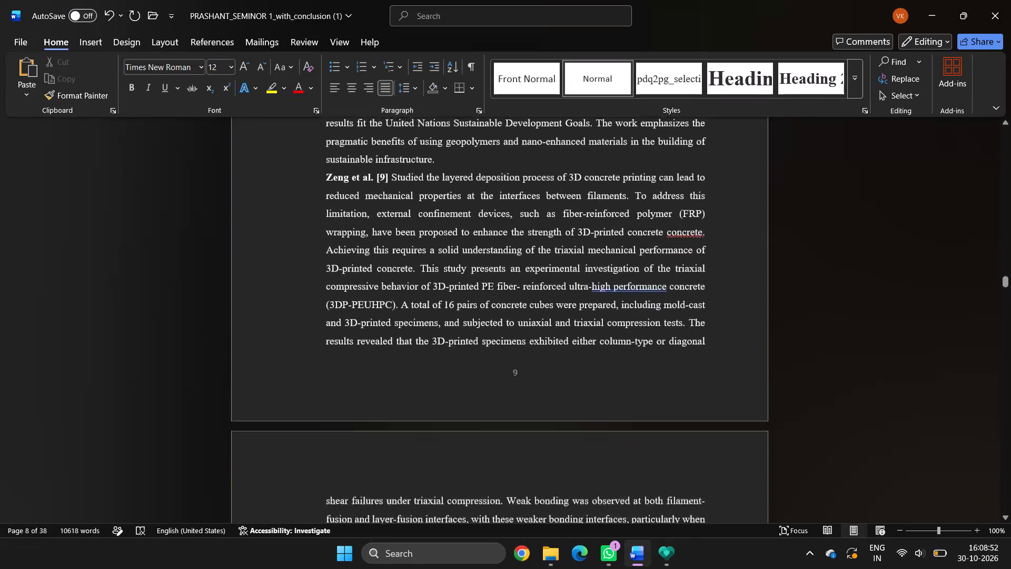
scroll(490, 295, down, 7)
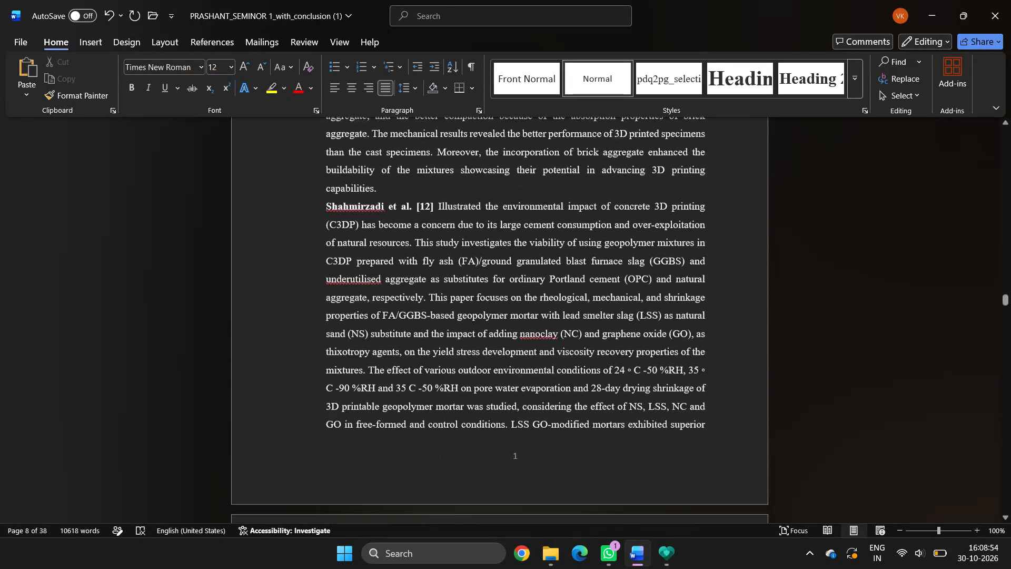
scroll(490, 295, up, 9)
scroll(490, 295, down, 5)
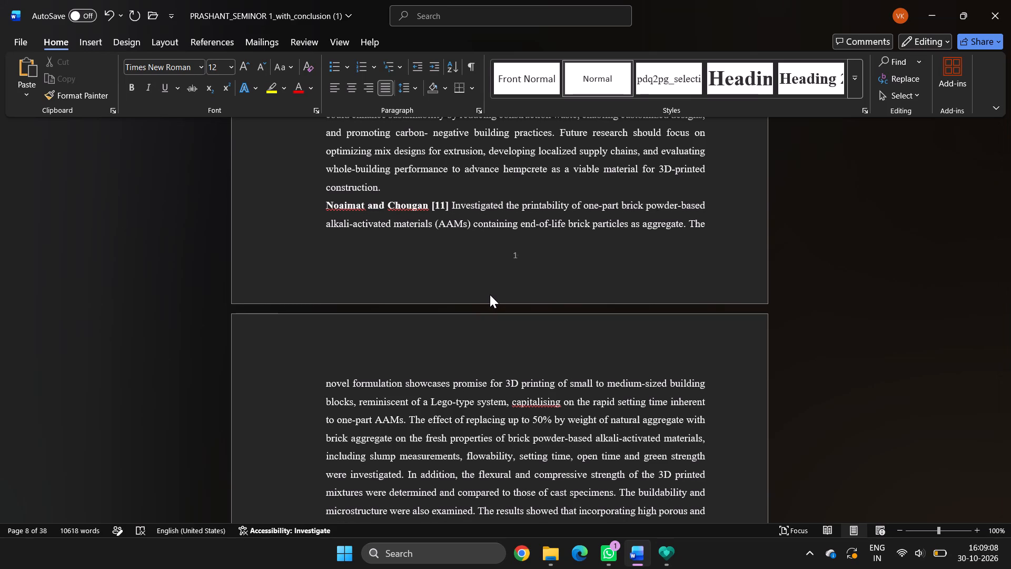
scroll(548, 278, up, 3)
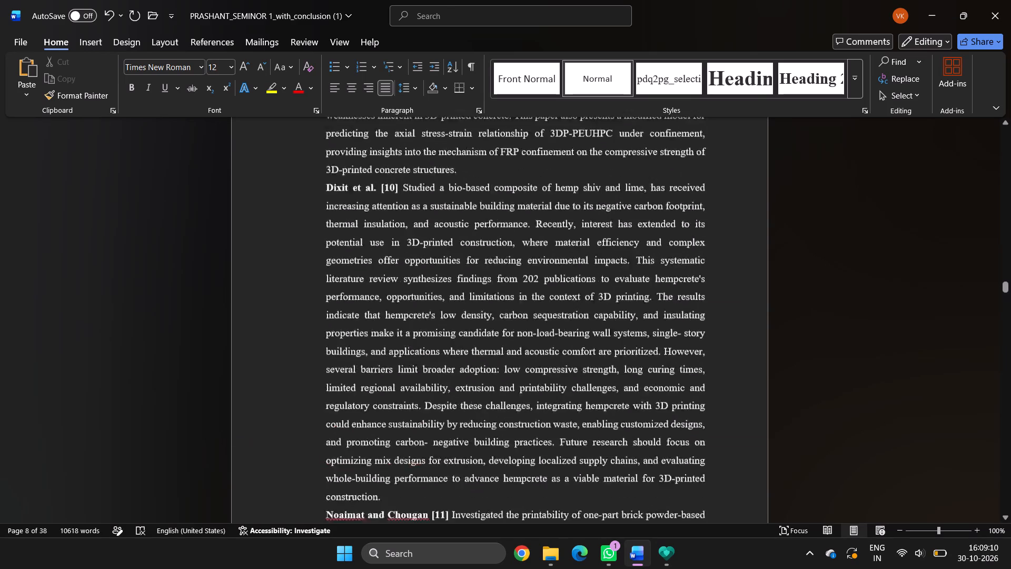
scroll(548, 278, up, 7)
scroll(548, 278, down, 7)
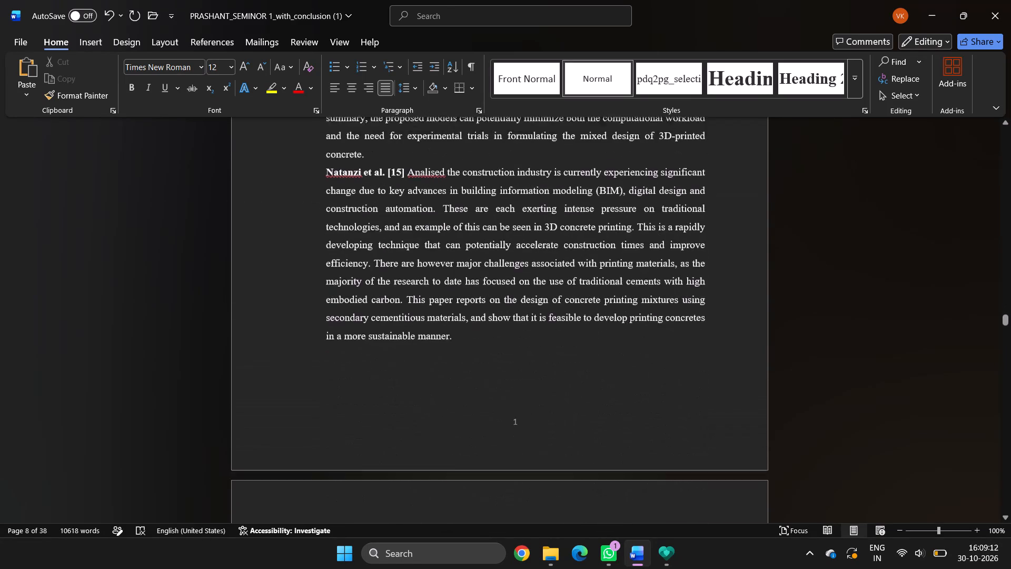
scroll(548, 278, down, 4)
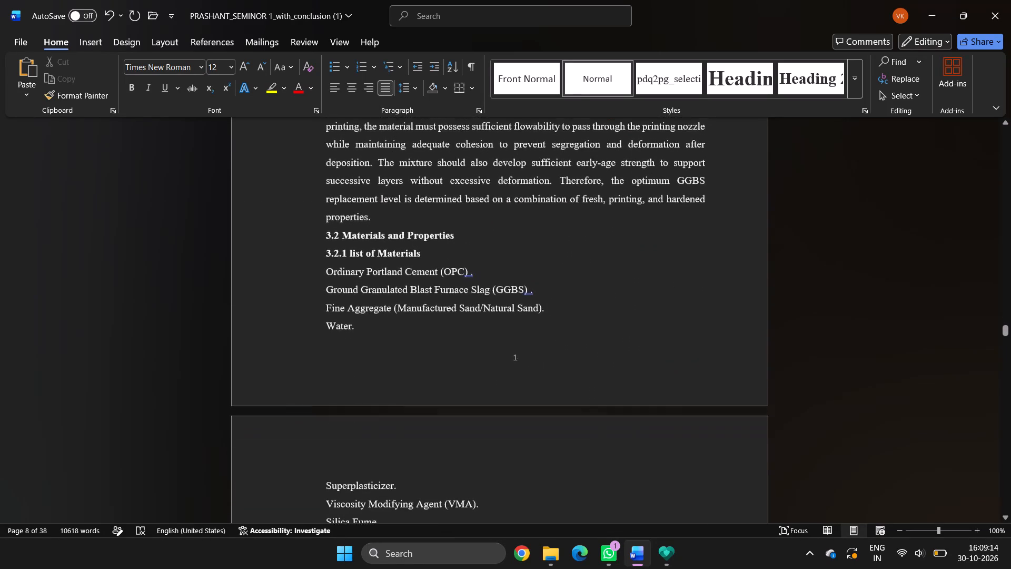
scroll(548, 278, down, 4)
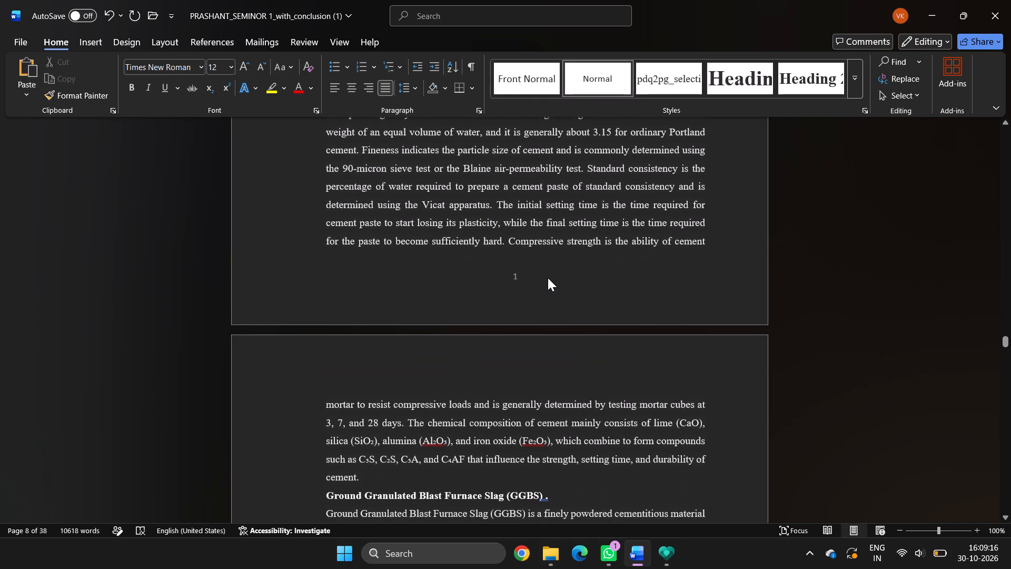
Insert centred page numbers at the bottom of the page with the whole document selected, and return to the body text.
key(ctrl+a)
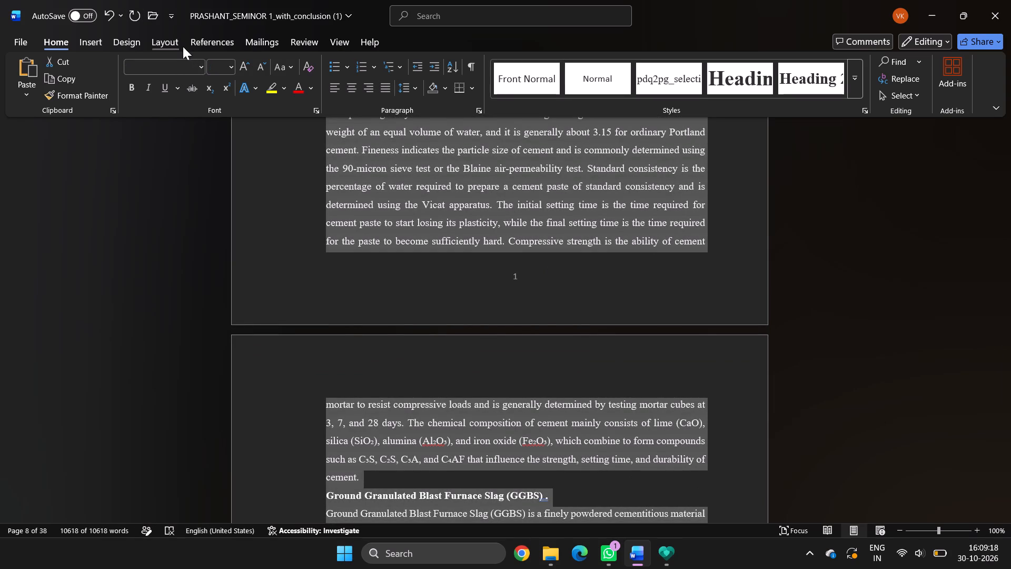
click(180, 44)
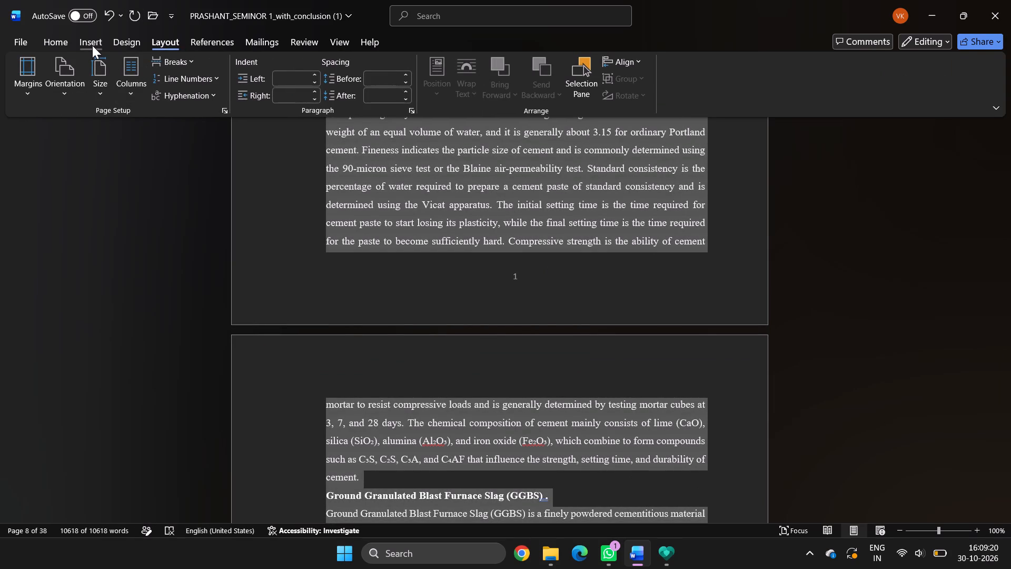
click(92, 45)
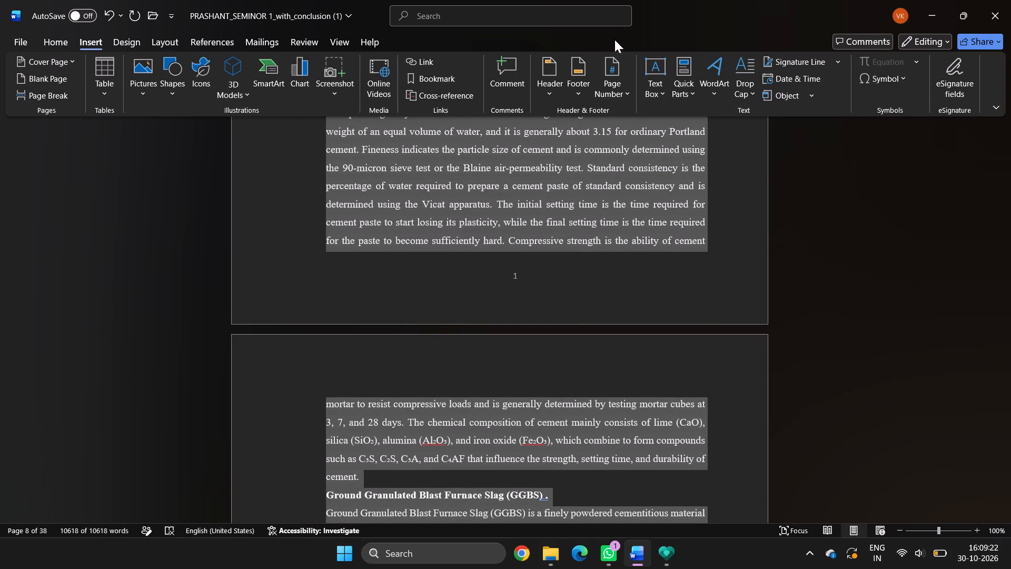
drag(597, 84, 0, 568)
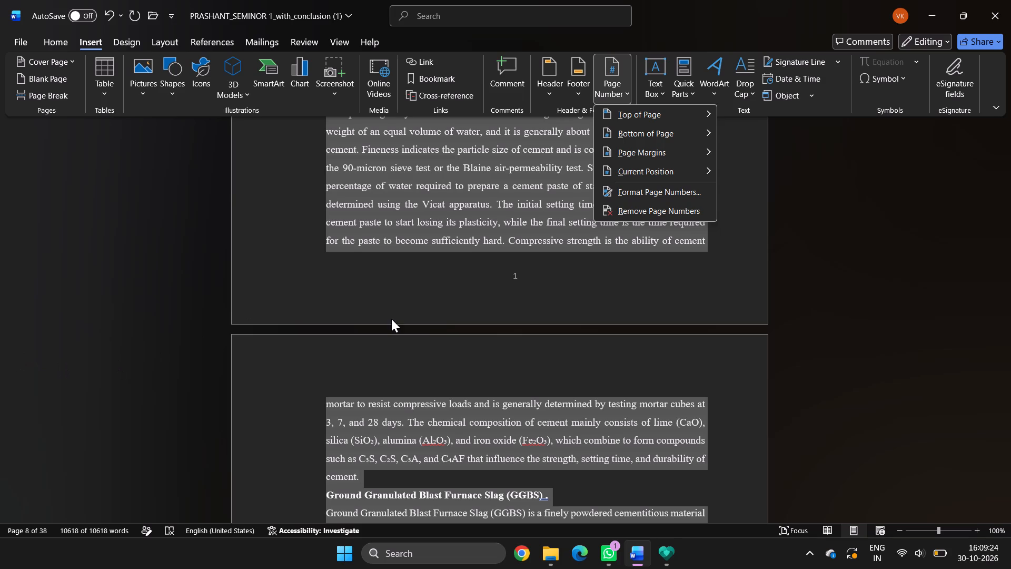
click(684, 134)
click(848, 269)
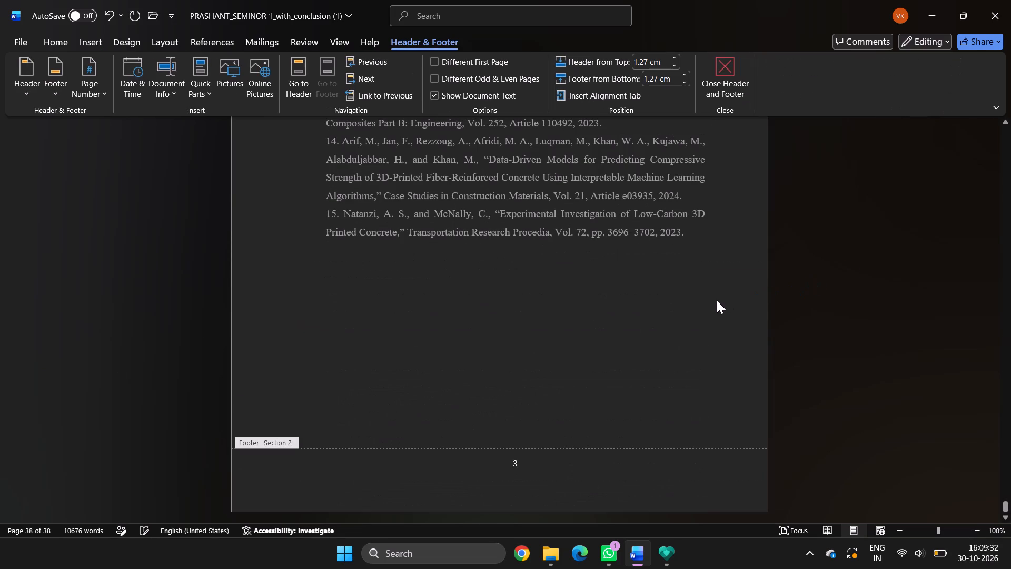
scroll(717, 300, down, 12)
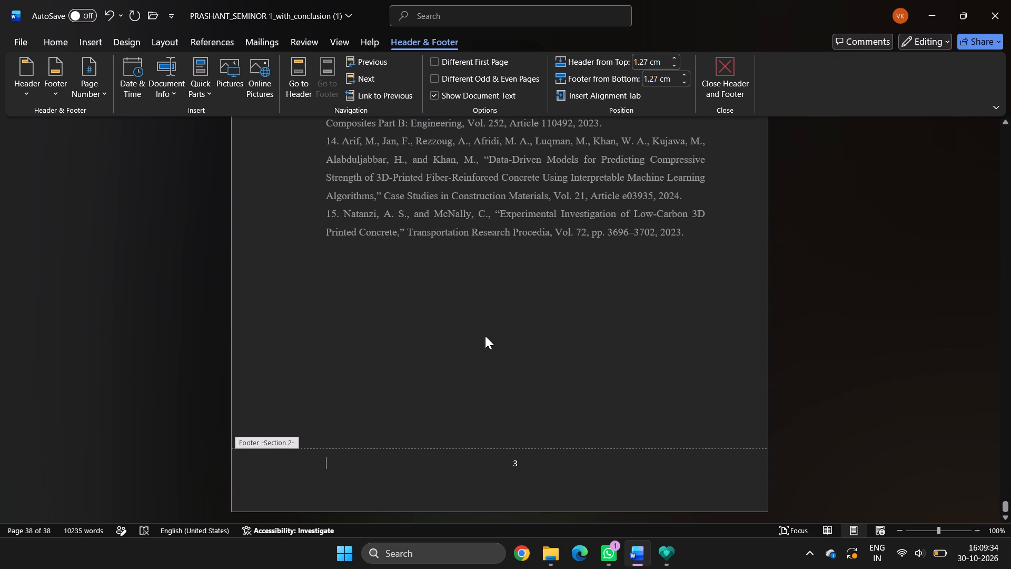
click(485, 336)
click(336, 299)
key(Escape)
Check the footer page numbers on the references and Chapter 4 pages and on the title, certificate and acknowledgement pages.
scroll(340, 284, up, 20)
scroll(340, 284, up, 2)
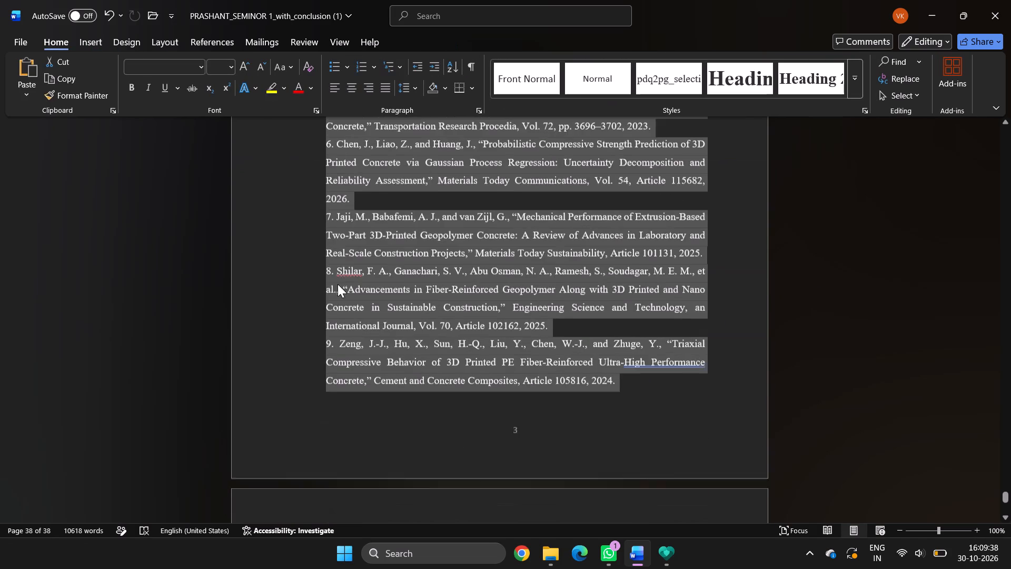
click(292, 283)
scroll(290, 282, up, 19)
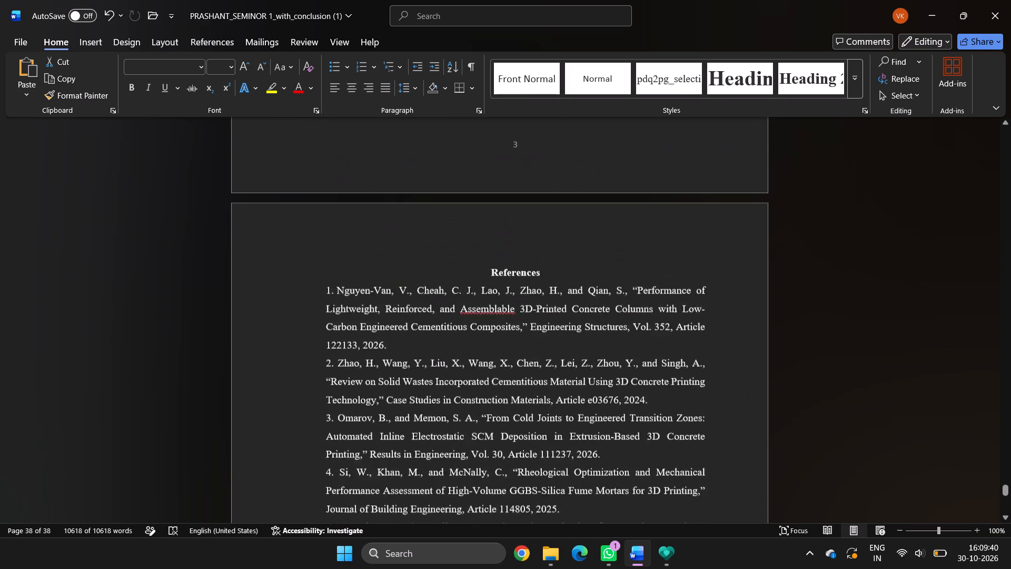
scroll(289, 282, up, 6)
scroll(289, 282, up, 19)
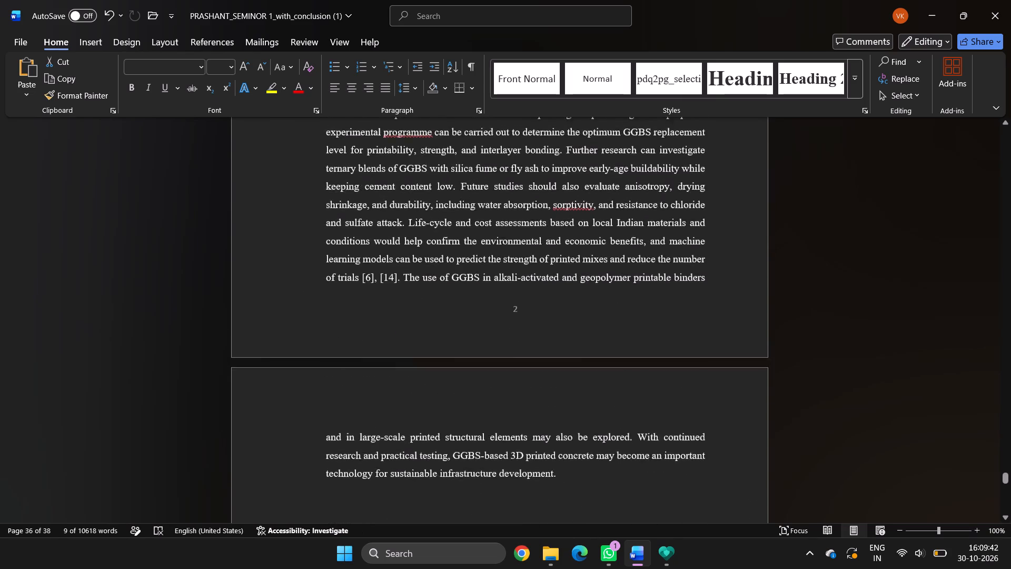
scroll(290, 283, up, 13)
scroll(288, 282, down, 1)
scroll(287, 282, up, 18)
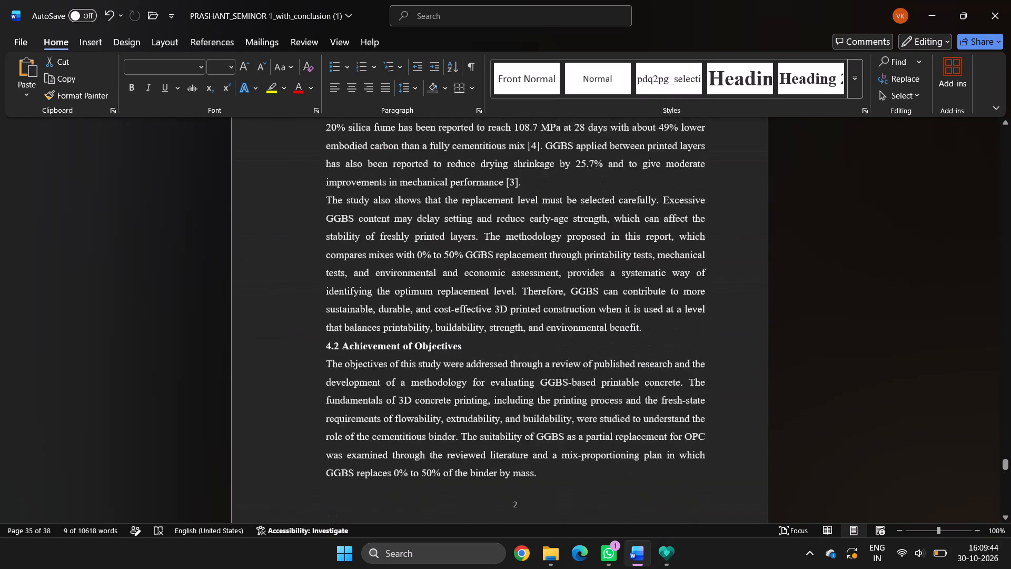
scroll(286, 282, up, 1)
drag(1002, 459, 980, 388)
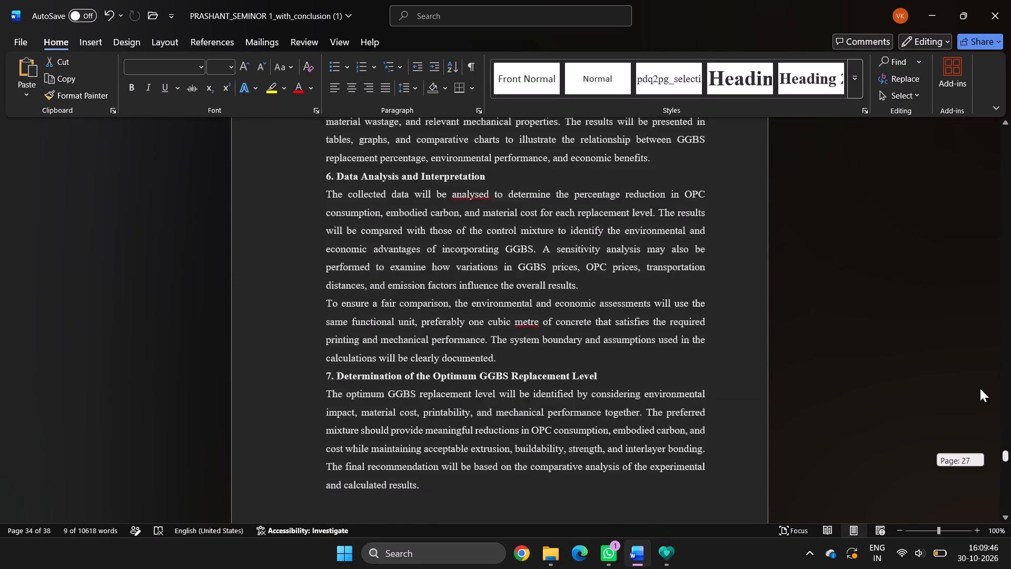
drag(980, 388, 886, 174)
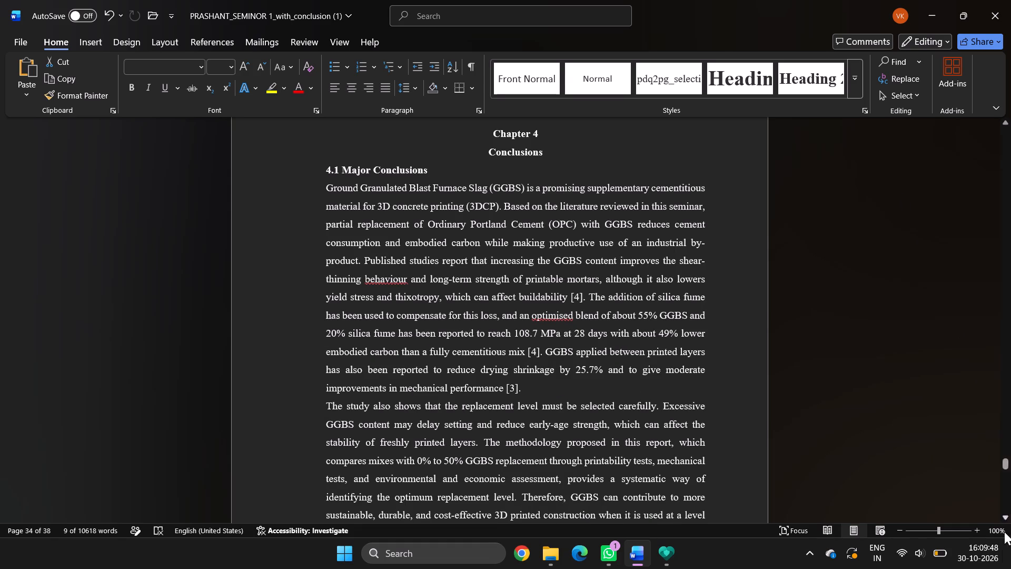
drag(1004, 462, 918, 156)
drag(1004, 156, 1004, 155)
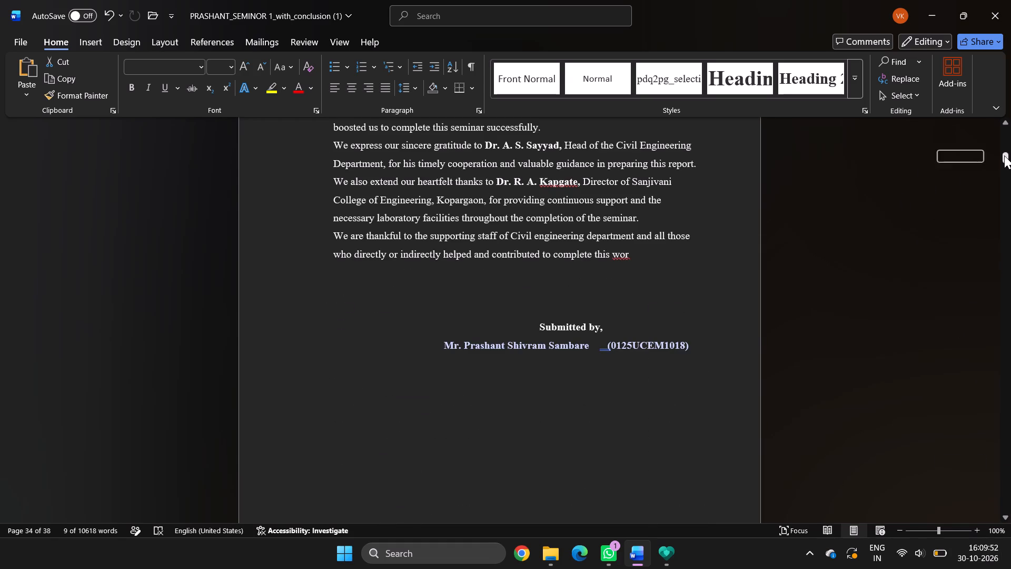
drag(1004, 155, 1006, 131)
scroll(566, 400, down, 13)
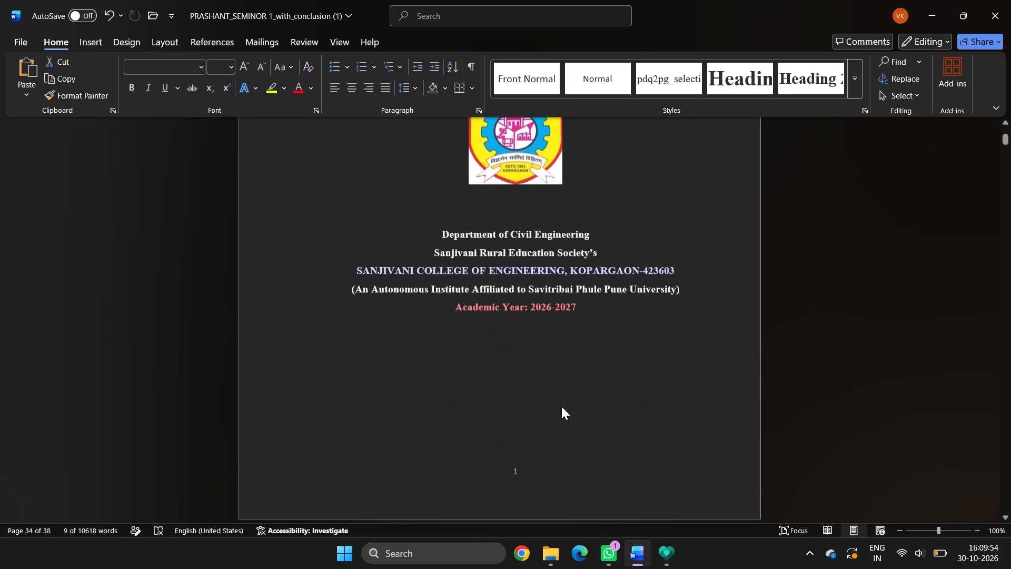
scroll(561, 406, down, 20)
scroll(561, 406, down, 5)
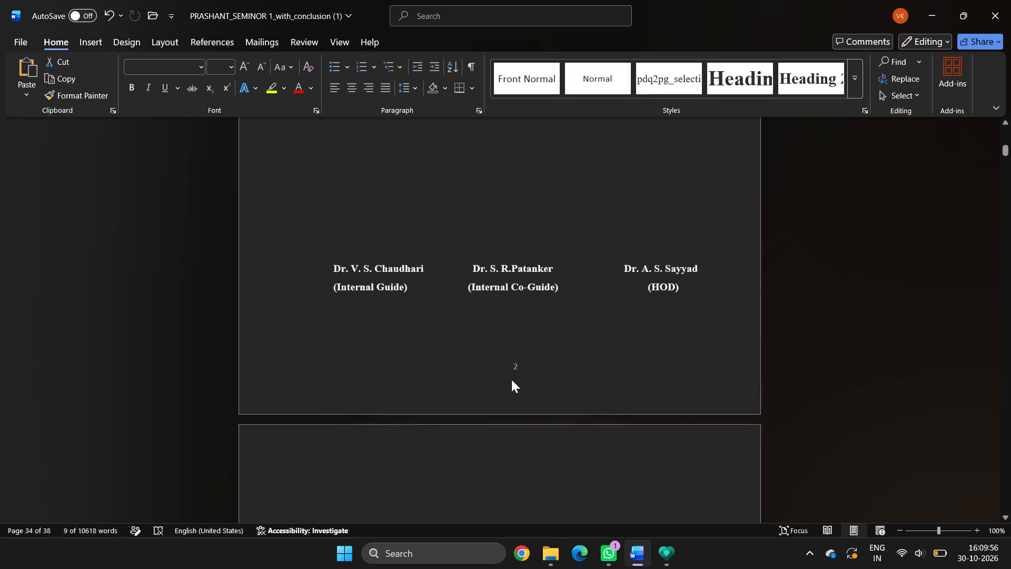
scroll(604, 352, down, 19)
scroll(603, 352, down, 5)
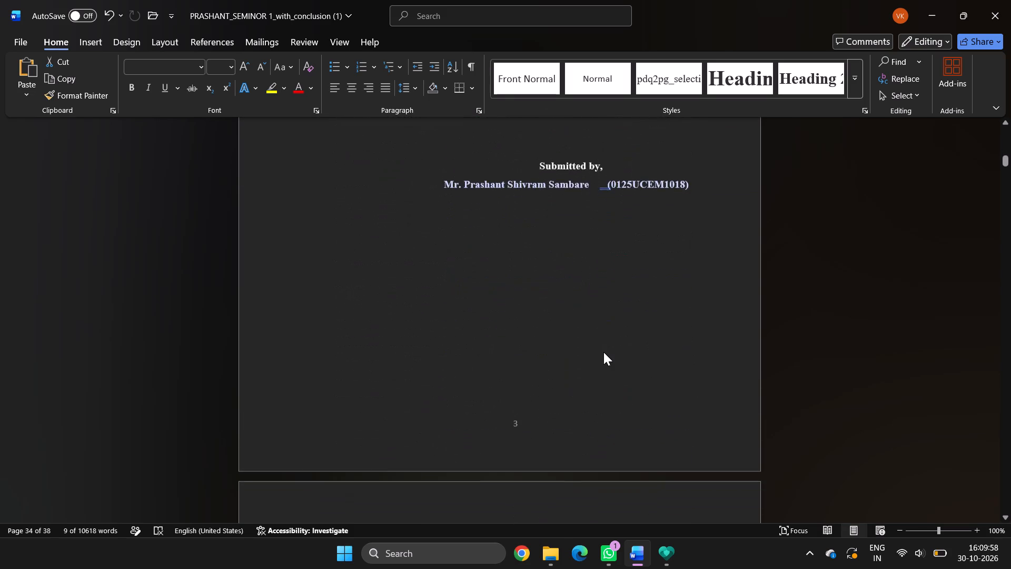
Examine the reference list and its footer page numbers, and return to the certificate page.
key(Down)
key(Down)
key(Down)
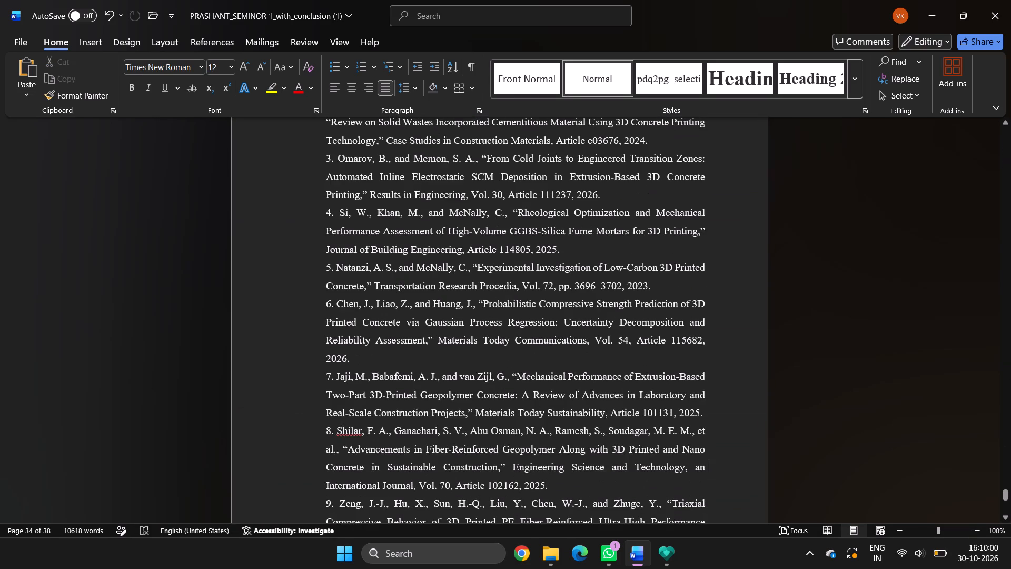
key(Down)
key(Down)
key(Down)
key(Down)
key(Down)
key(Down)
key(Down)
key(Down)
key(Down)
key(Down)
key(Down)
key(Down)
key(Down)
key(Down)
key(Down)
key(Down)
key(Down)
key(Down)
key(Down)
key(Down)
key(Down)
key(Down)
key(Down)
key(Down)
key(Down)
key(Down)
key(Down)
key(Down)
key(Down)
key(Down)
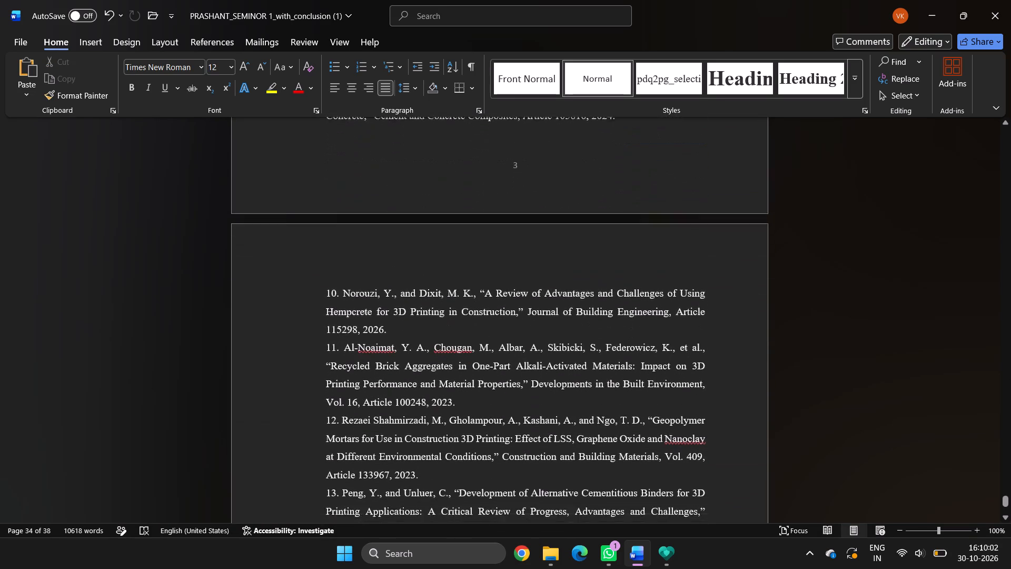
scroll(631, 351, down, 1)
scroll(772, 345, up, 1)
click(1005, 144)
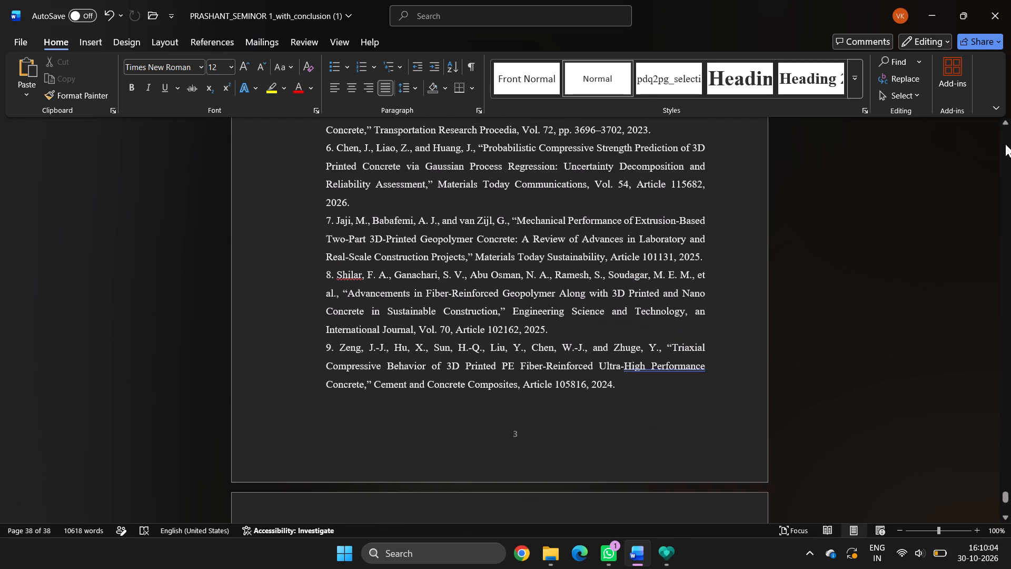
click(1005, 144)
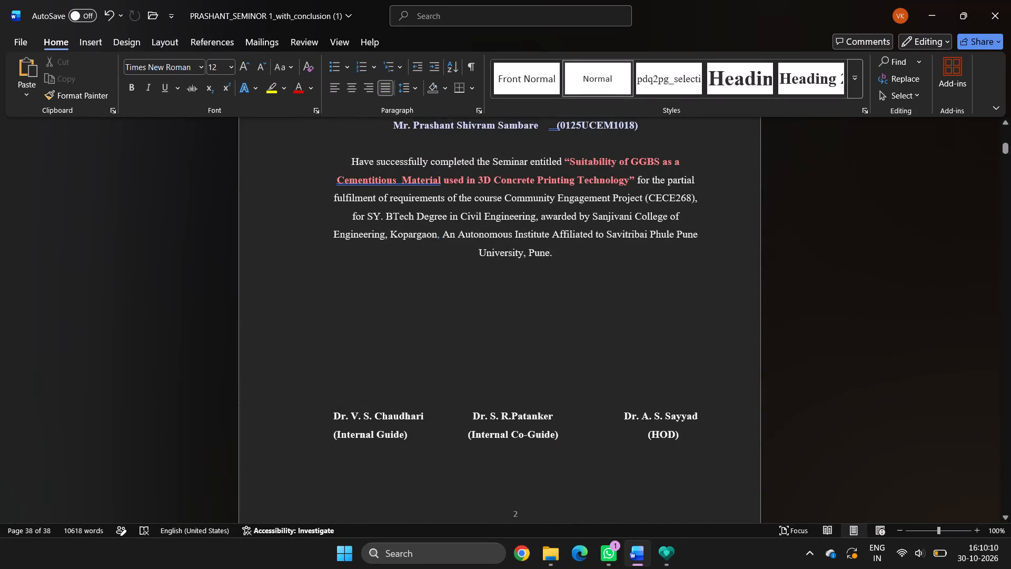
Check the footer page numbers from the acknowledgement through the contents, abstract, list of tables and Chapter 1 to the start of Chapter 2.
scroll(774, 297, down, 5)
scroll(771, 299, down, 20)
scroll(771, 299, down, 4)
click(700, 286)
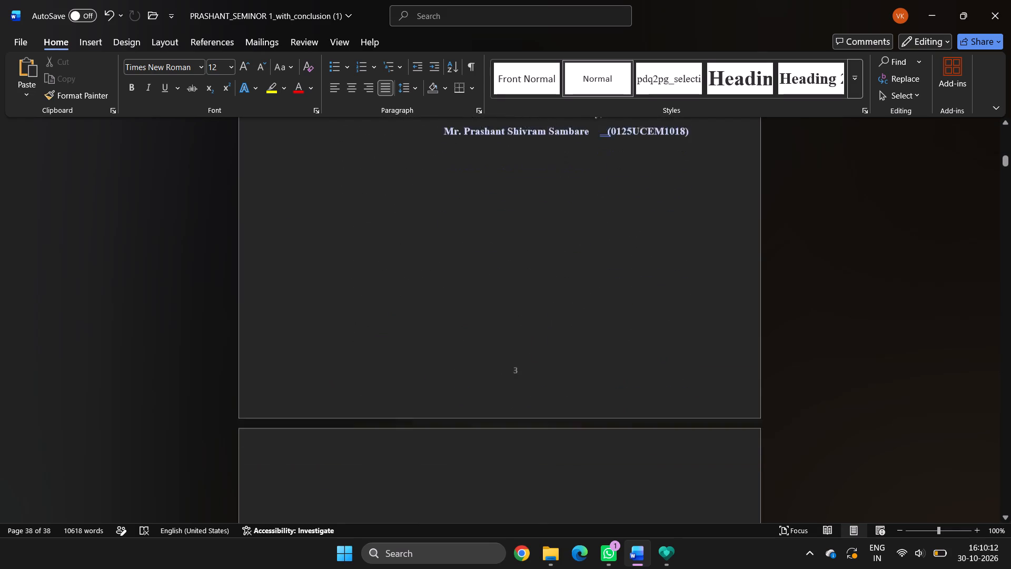
key(Down)
key(Down)
key(Down)
key(Down)
key(Down)
key(Down)
key(Down)
key(Down)
key(Down)
key(Down)
key(Down)
key(Down)
key(Down)
key(Down)
key(Down)
key(Down)
key(Down)
key(Down)
key(Down)
key(Down)
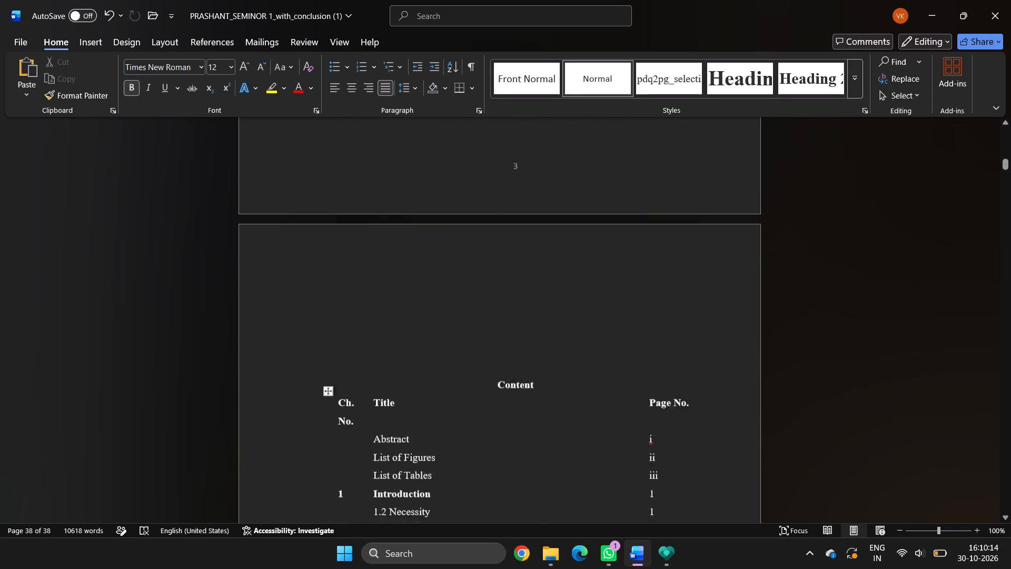
key(ctrl+Down)
key(ctrl+Down)
key(ctrl+Down)
key(ctrl+Down)
key(ctrl+Down)
key(ctrl+Down)
key(ctrl+Down)
key(ctrl+Down)
key(ctrl+Down)
key(ctrl+Down)
key(ctrl+Down)
key(ctrl+Down)
key(ctrl+Down)
key(ctrl+Down)
key(ctrl+Down)
key(ctrl+Down)
key(ctrl+Down)
key(ctrl+Down)
key(ctrl+Down)
key(ctrl+Down)
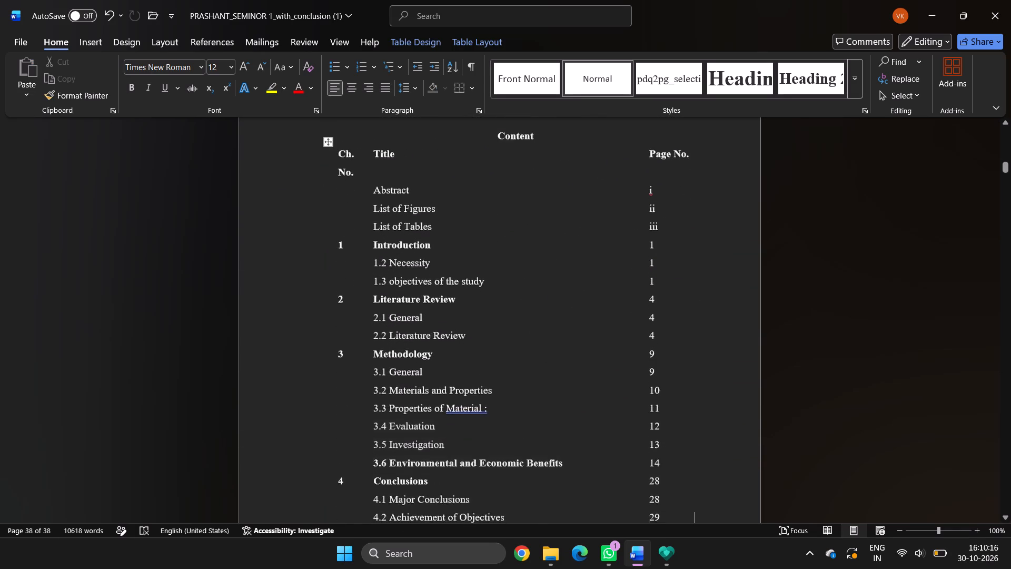
key(ctrl+Down)
key(ctrl+Down)
key(ctrl+Down)
key(ctrl+Down)
key(ctrl+Down)
key(ctrl+Down)
key(ctrl+Down)
key(ctrl+Down)
key(ctrl+Down)
key(ctrl+Down)
key(ctrl+Down)
key(ctrl+Down)
key(ctrl+Down)
key(ctrl+Down)
key(ctrl+Down)
key(ctrl+Down)
key(ctrl+Down)
key(ctrl+Down)
key(ctrl+Down)
key(ctrl+Down)
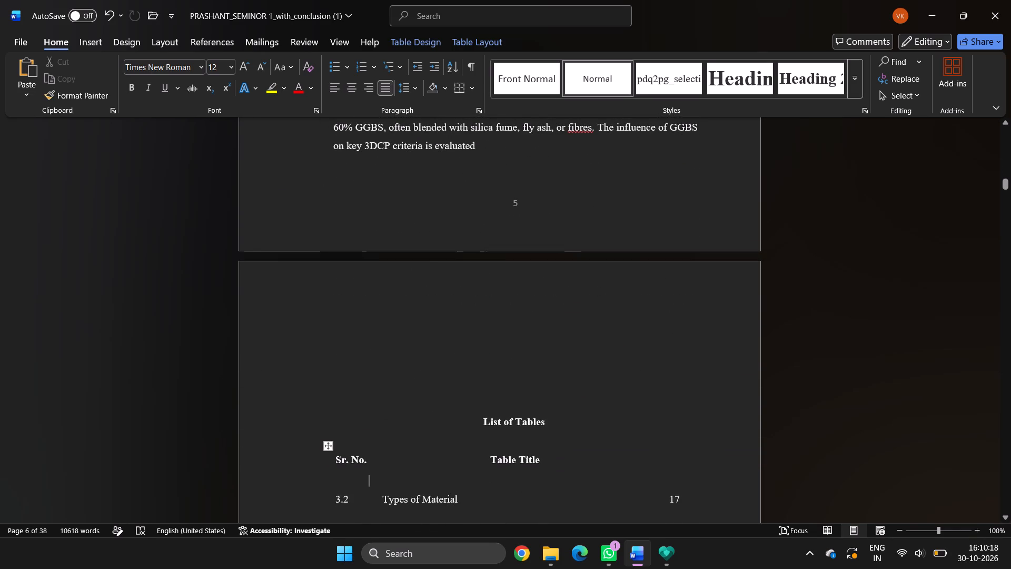
key(ctrl+Down)
key(ctrl+Down)
key(ctrl+Down)
key(ctrl+Down)
key(ctrl+Down)
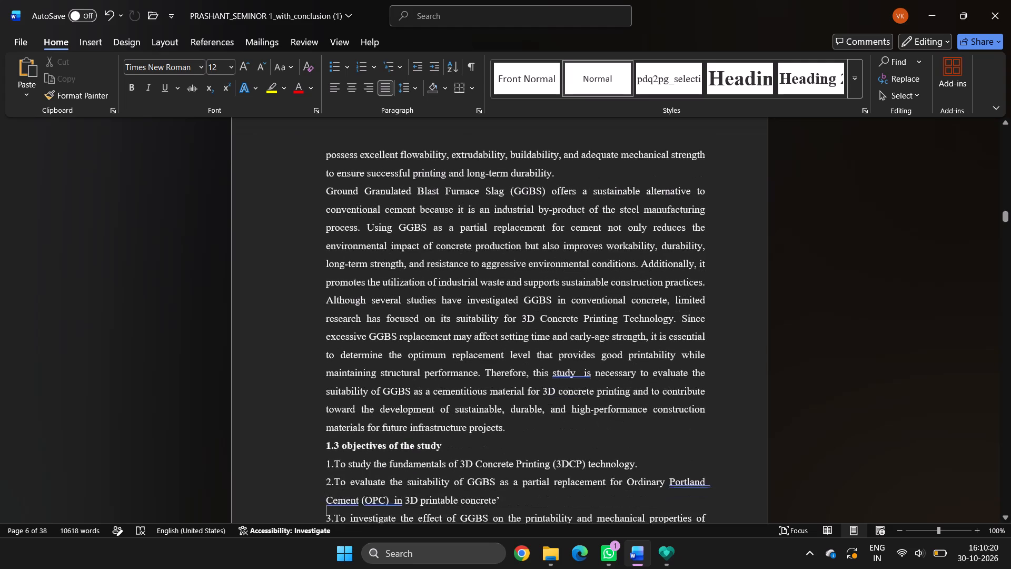
key(ctrl+Down)
key(ctrl+Down)
key(ctrl+Down)
key(ctrl+Down)
key(ctrl+Down)
key(ctrl+Down)
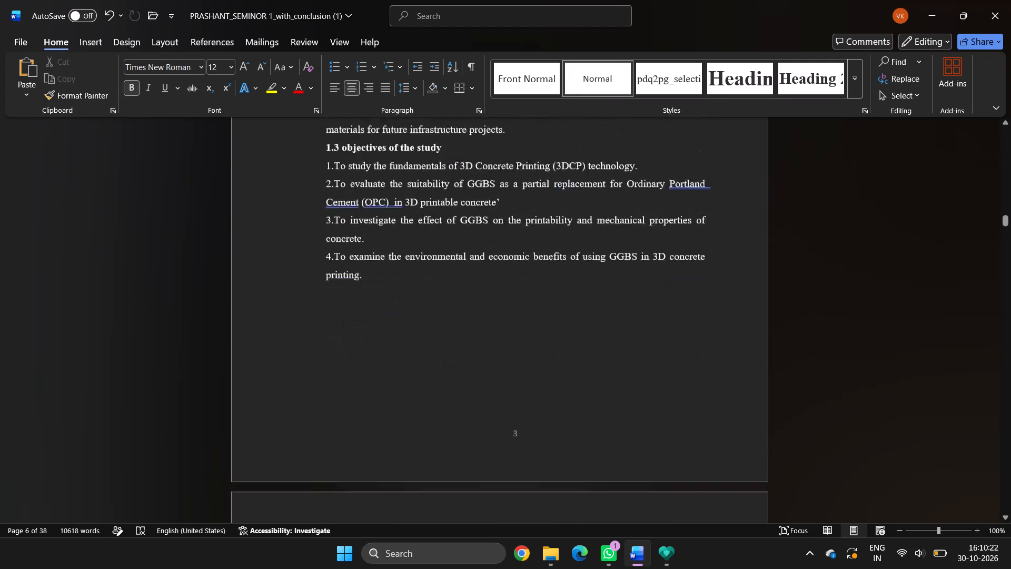
key(ctrl+Down)
key(ctrl+Down)
key(ctrl+Down)
key(ctrl+Down)
key(ctrl+Down)
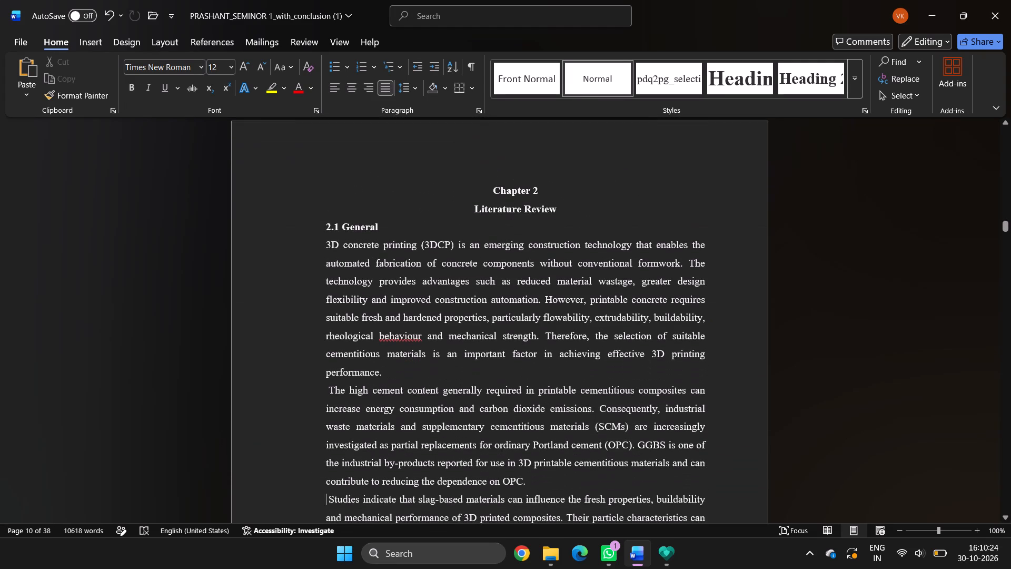
Insert page numbers at the bottom of the page in the Plain Number 1 style for the body section.
scroll(289, 258, up, 20)
scroll(289, 258, up, 7)
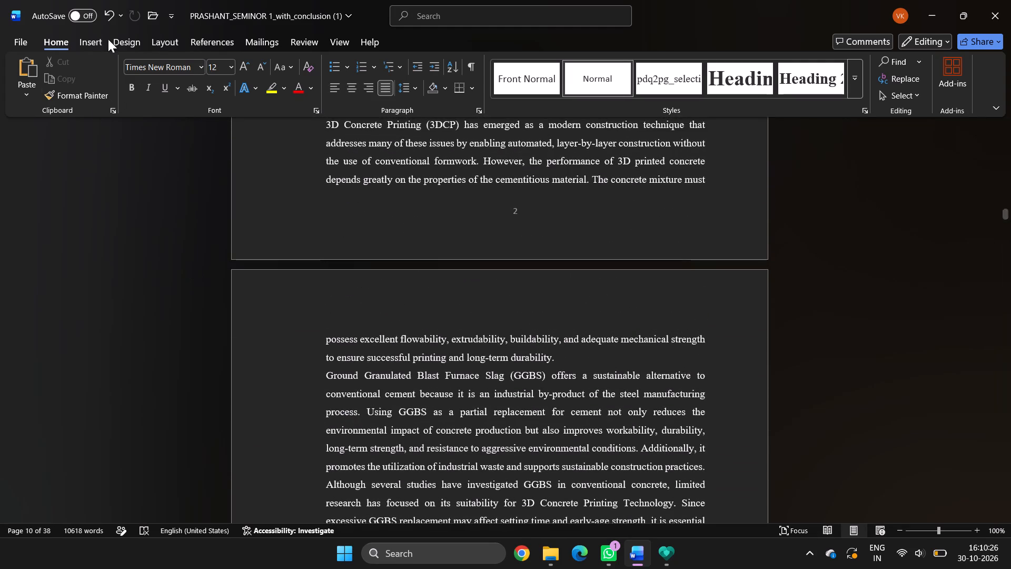
click(104, 41)
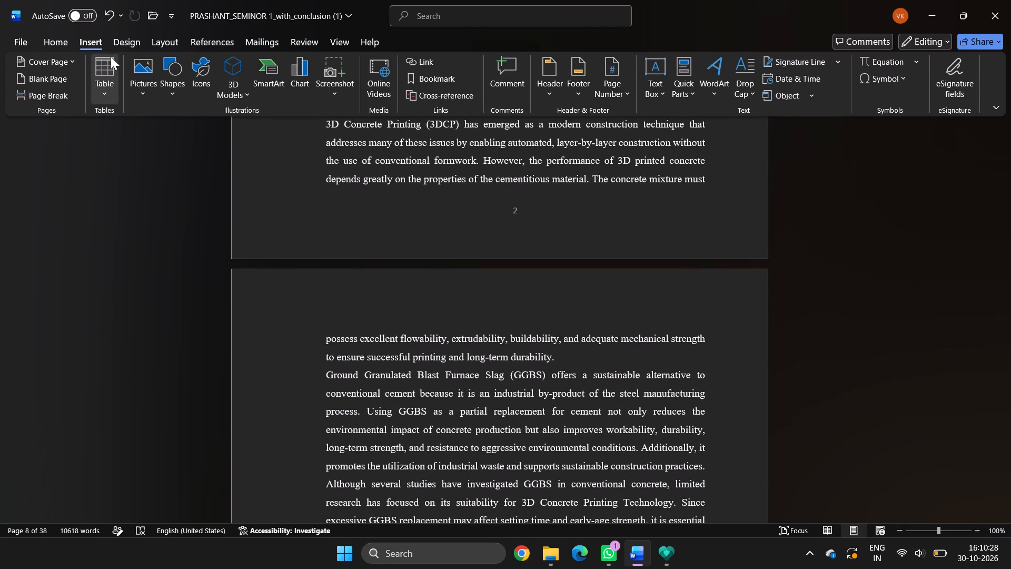
click(123, 38)
click(186, 42)
click(161, 42)
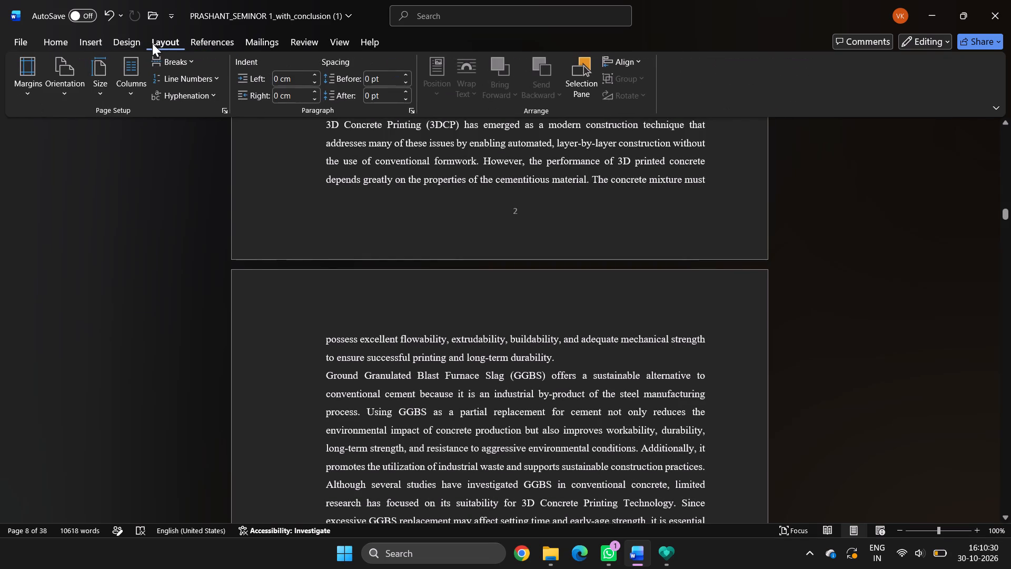
click(78, 45)
click(603, 93)
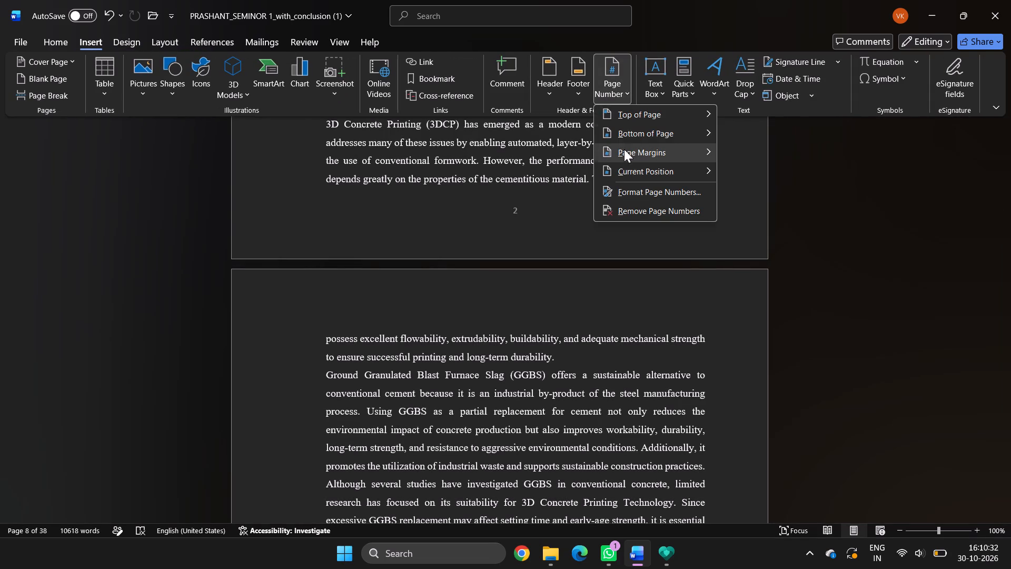
click(639, 136)
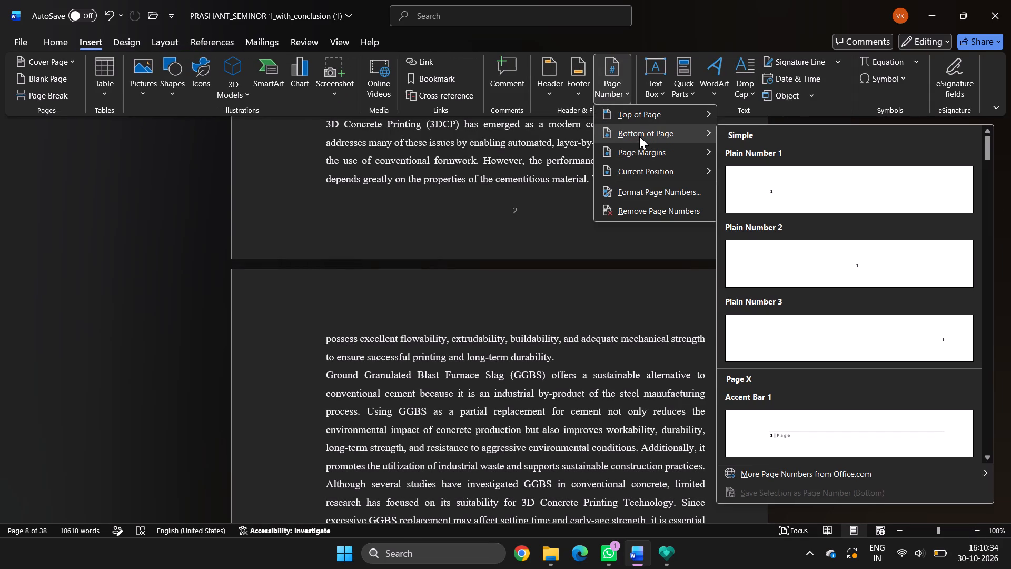
click(739, 158)
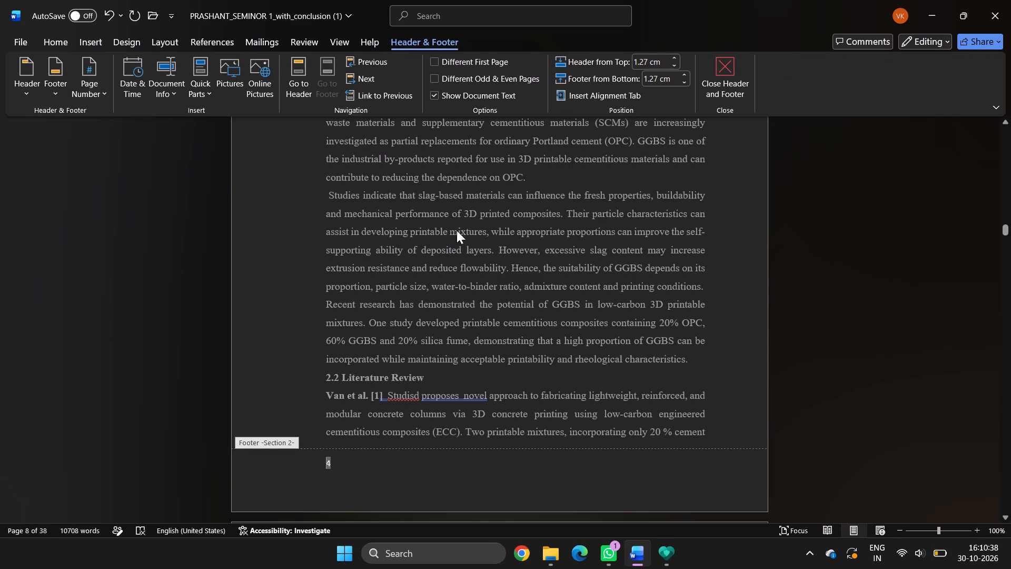
Check the footer page numbers from the start of Chapter 2 back through Chapter 1 to the list of tables page.
scroll(484, 315, up, 4)
scroll(484, 315, down, 1)
scroll(484, 315, up, 16)
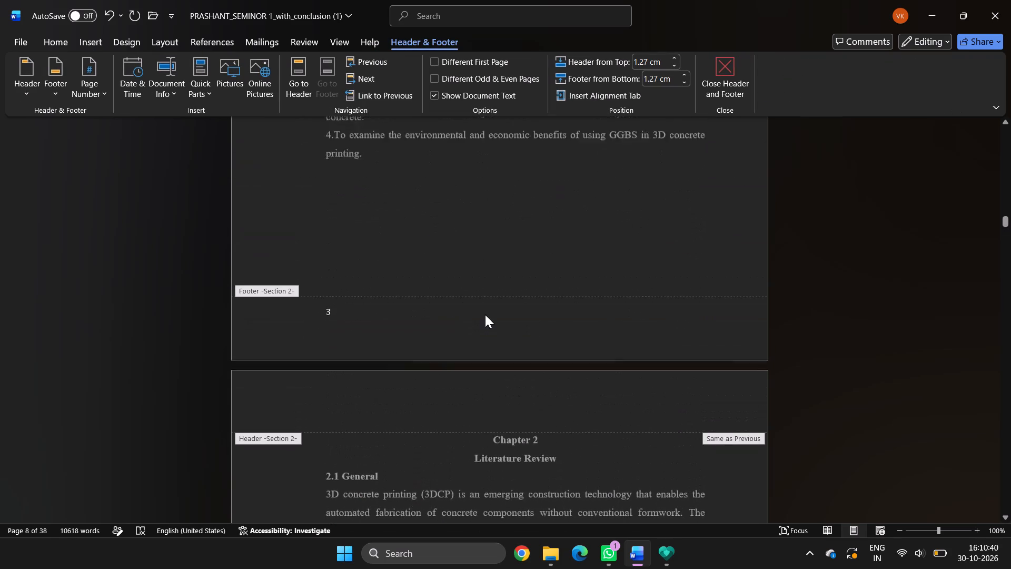
scroll(485, 315, up, 20)
scroll(485, 314, up, 8)
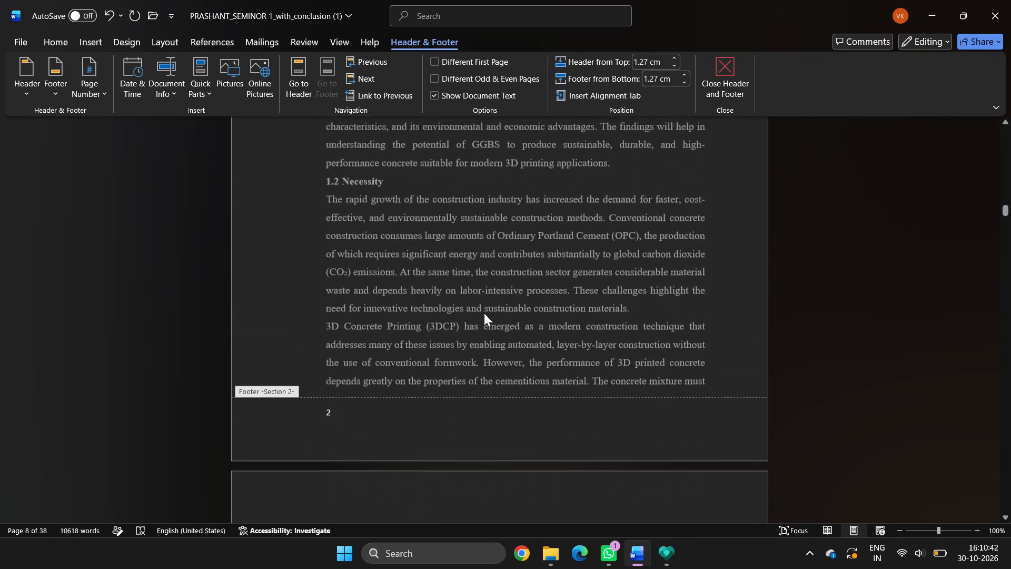
scroll(484, 313, up, 2)
scroll(484, 313, down, 1)
scroll(484, 313, up, 20)
scroll(484, 313, up, 13)
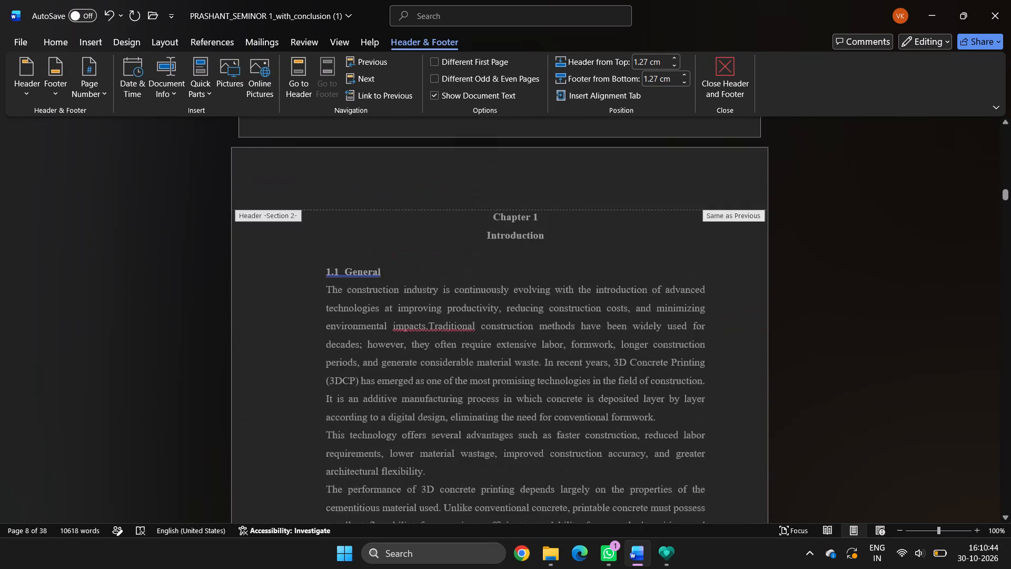
scroll(483, 314, up, 8)
scroll(483, 316, down, 9)
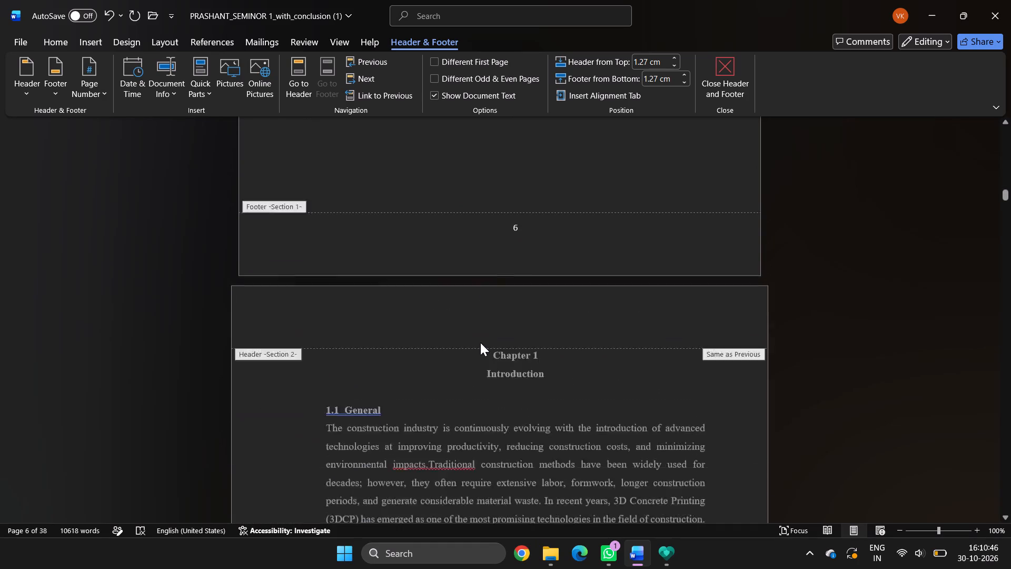
scroll(480, 342, down, 16)
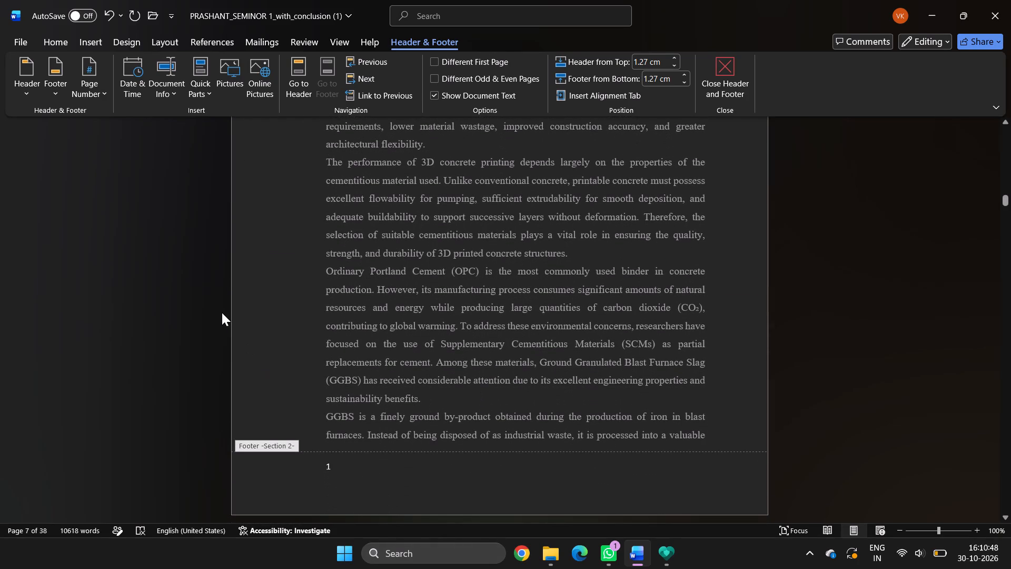
click(286, 319)
Check the body section's footer page numbers from Chapter 1 to the end of the reference list and back through Chapters 4 and 3.
drag(1004, 202, 1005, 204)
drag(1005, 204, 1010, 332)
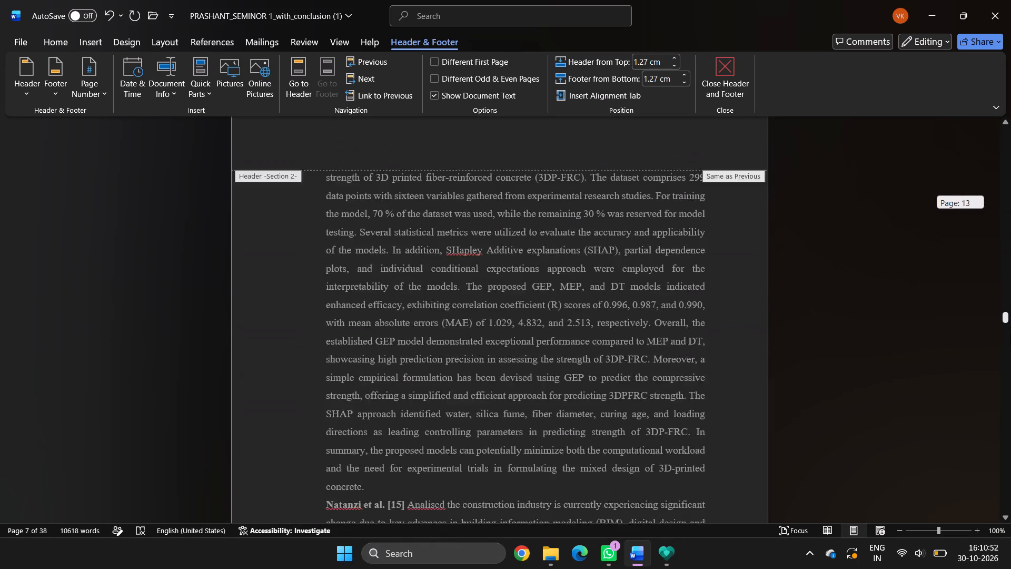
drag(1010, 332, 1010, 515)
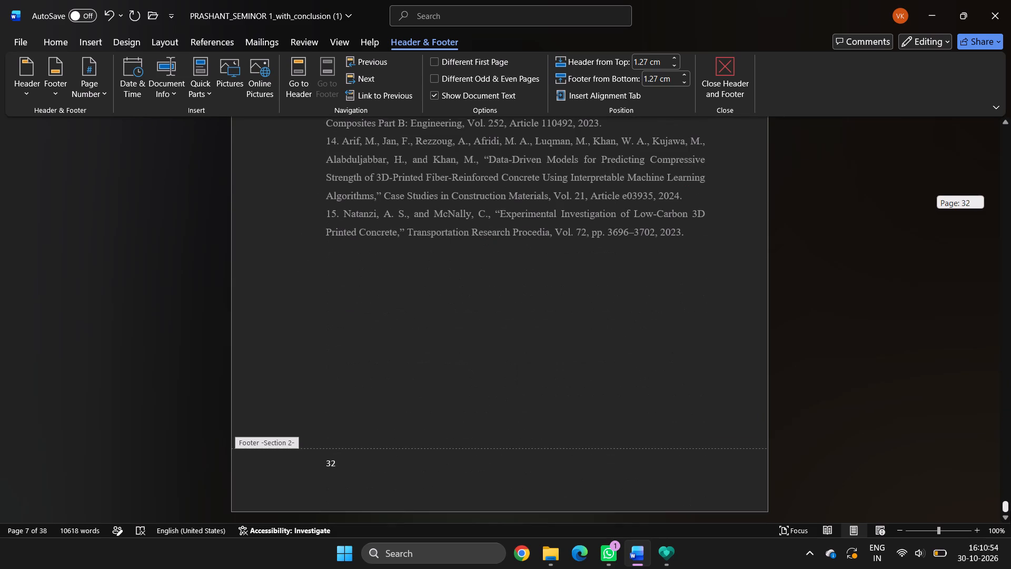
drag(1010, 515, 986, 474)
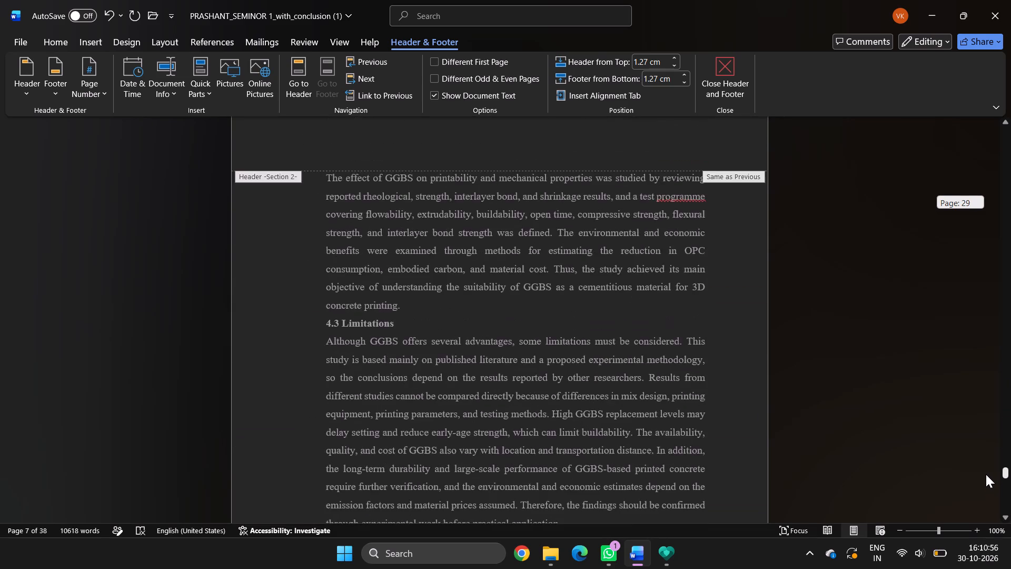
drag(986, 474, 982, 454)
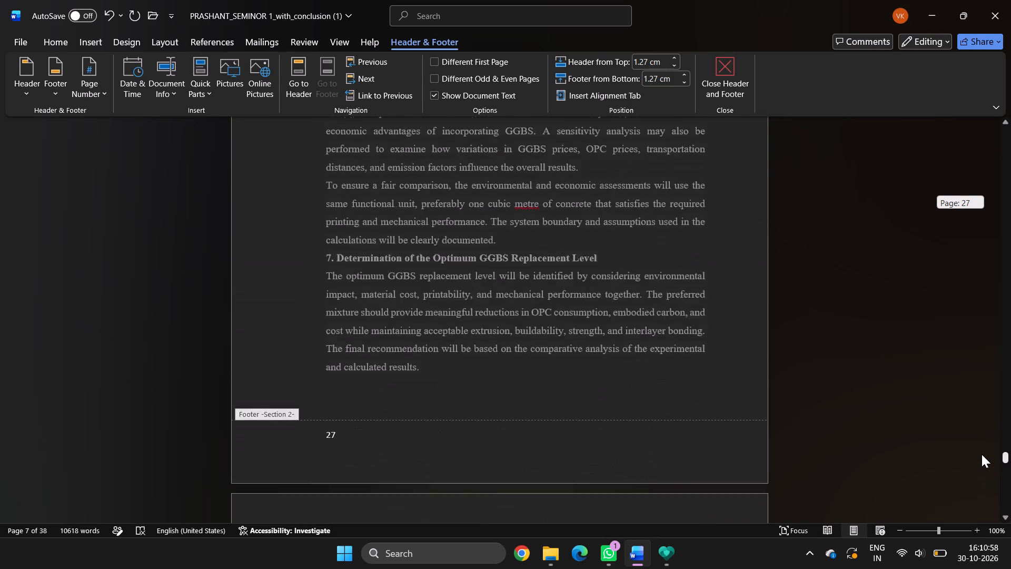
drag(982, 454, 982, 448)
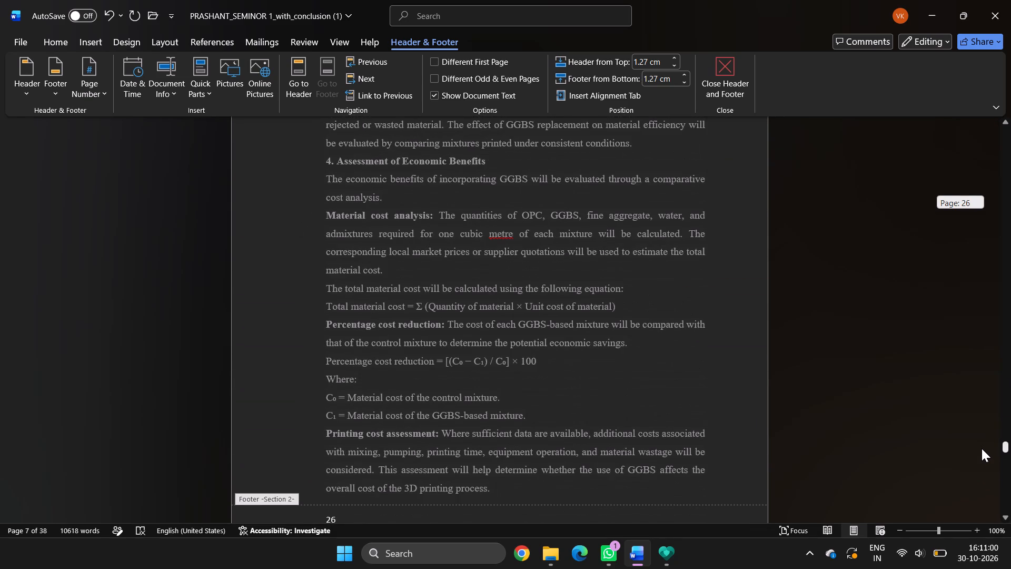
drag(982, 448, 977, 428)
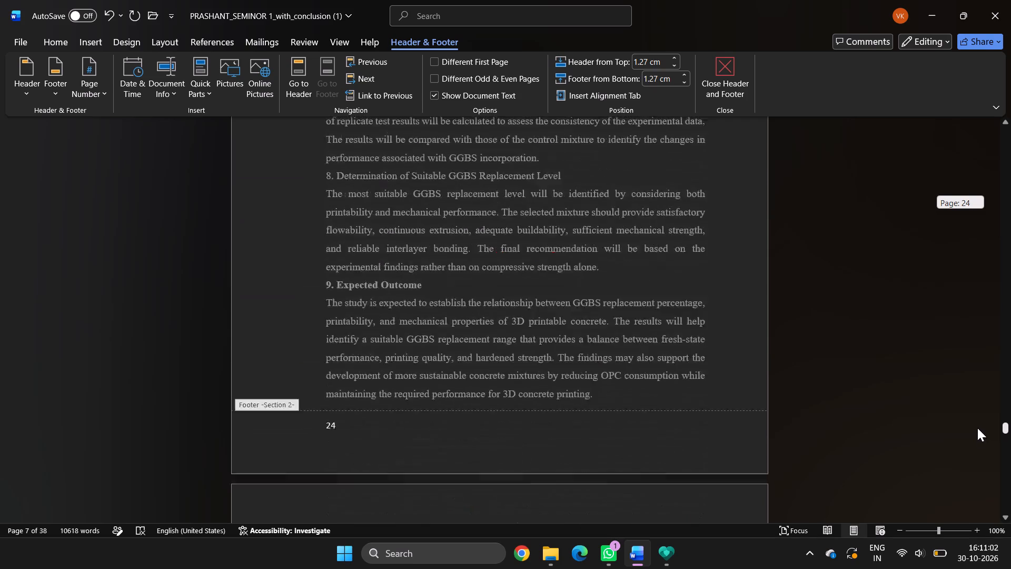
drag(977, 428, 976, 404)
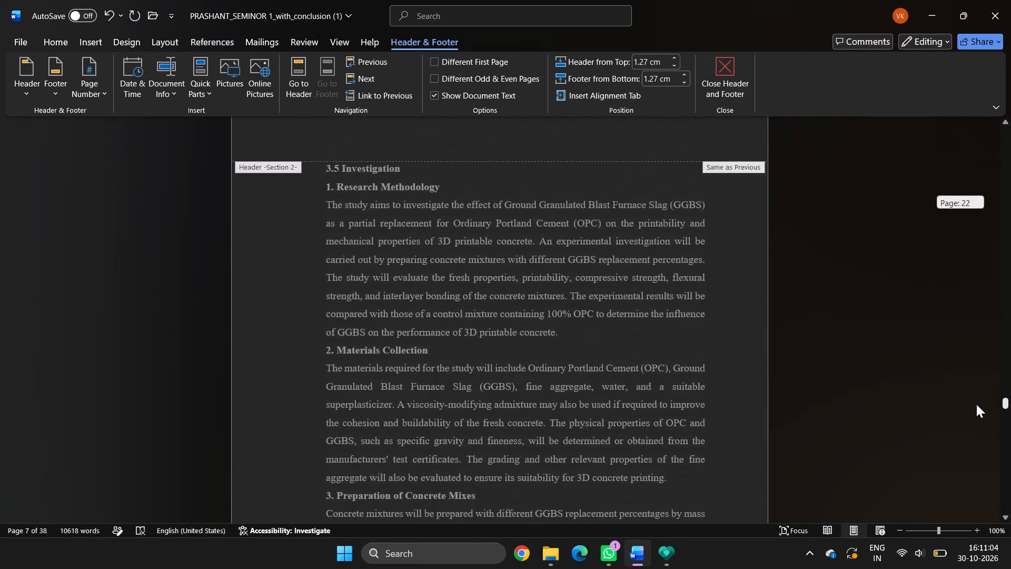
drag(976, 404, 887, 333)
Compare the footer page numbers of the front matter around the list of tables with those of the opening Chapter 1 pages.
scroll(424, 201, up, 19)
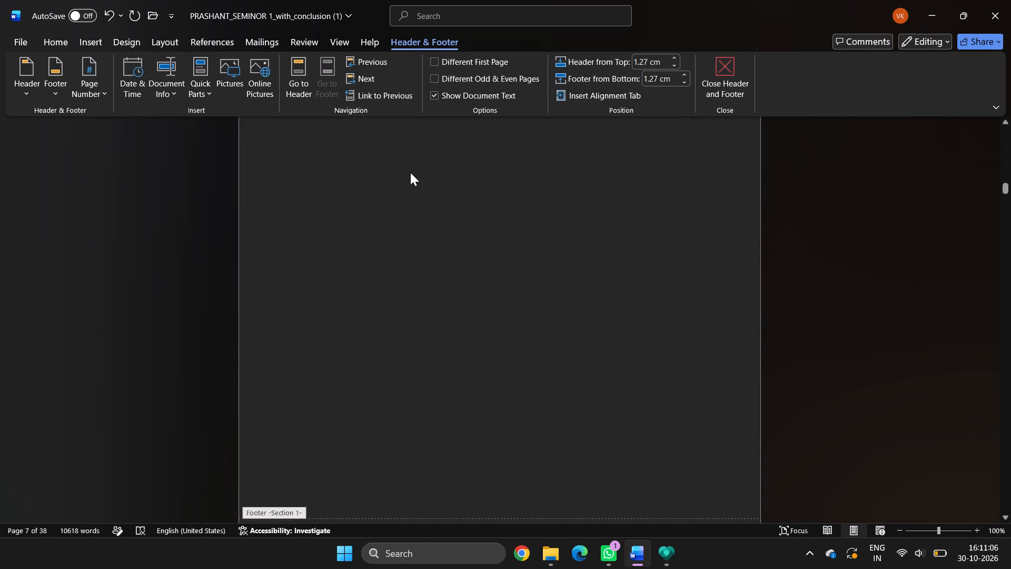
scroll(410, 172, up, 3)
click(819, 184)
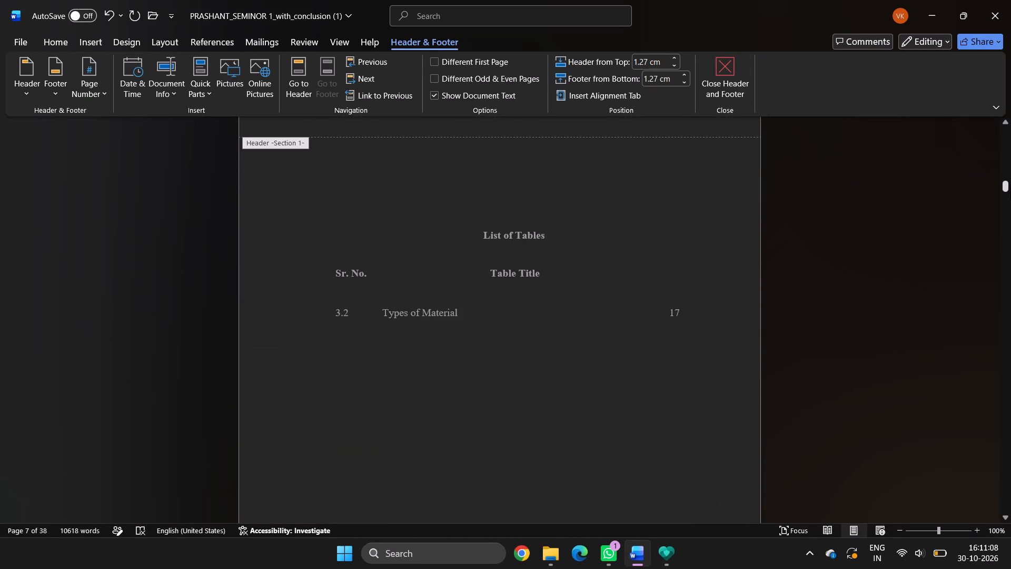
drag(1007, 188, 990, 160)
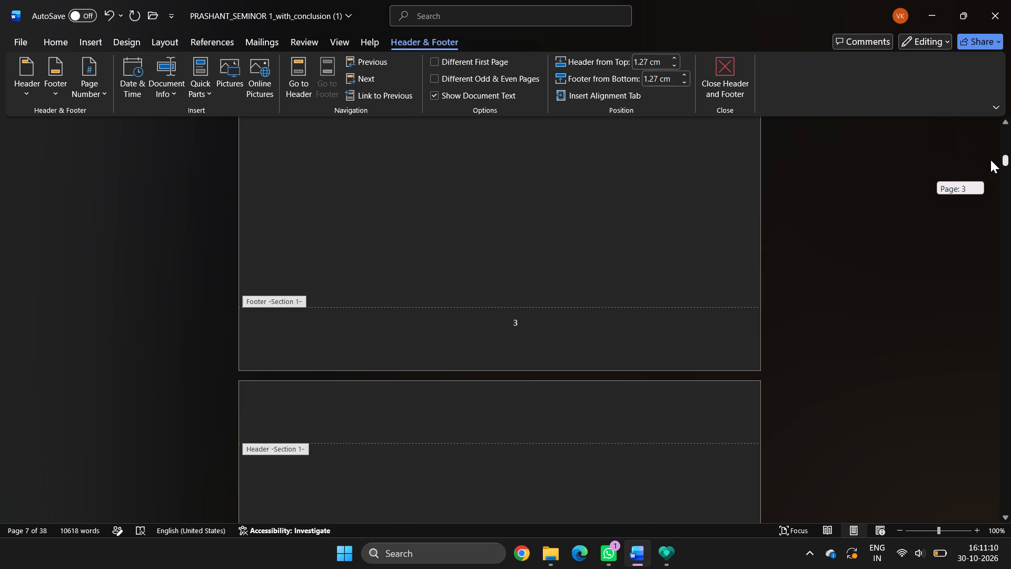
drag(990, 160, 988, 188)
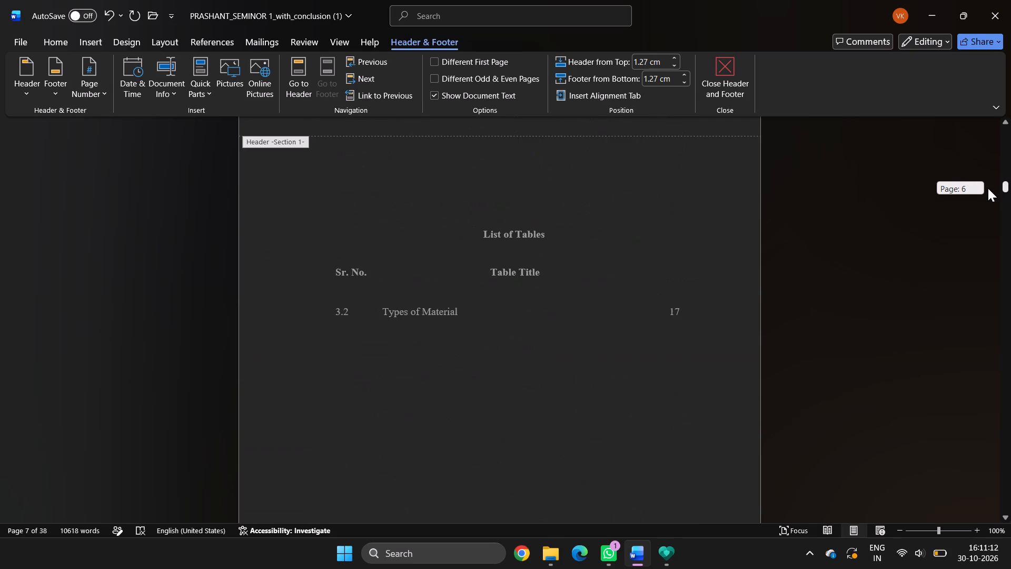
drag(988, 188, 987, 190)
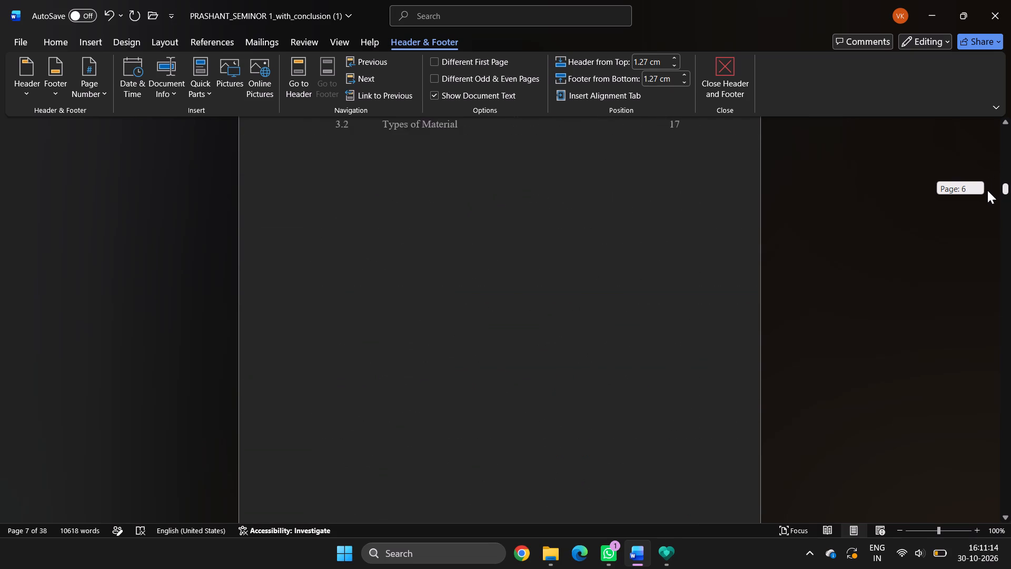
drag(987, 190, 986, 214)
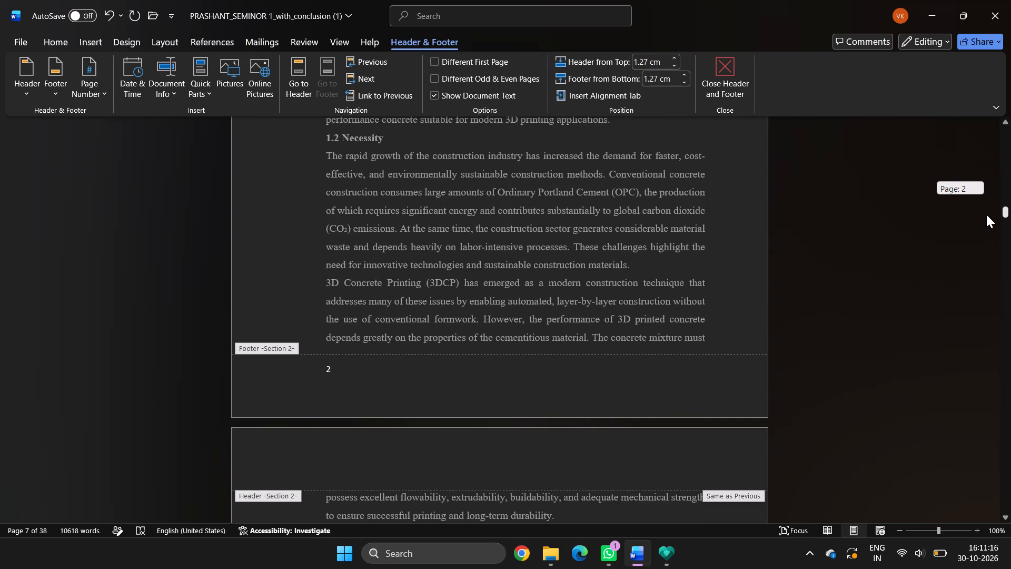
drag(986, 214, 984, 195)
click(698, 278)
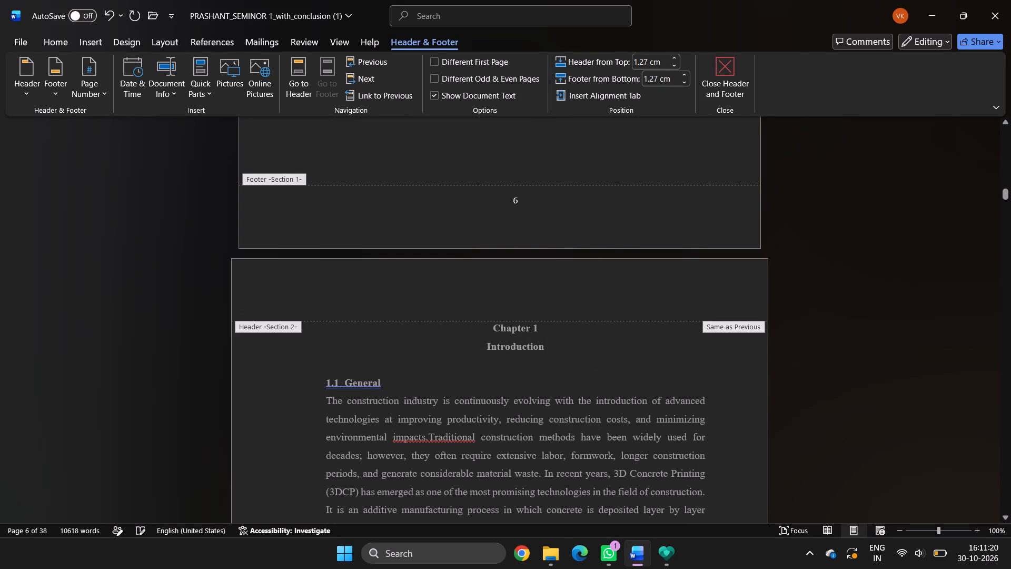
Leave footer editing and place the cursor on the empty line below the last objective at the end of Chapter 1.
key(Escape)
scroll(696, 257, down, 10)
scroll(654, 368, down, 6)
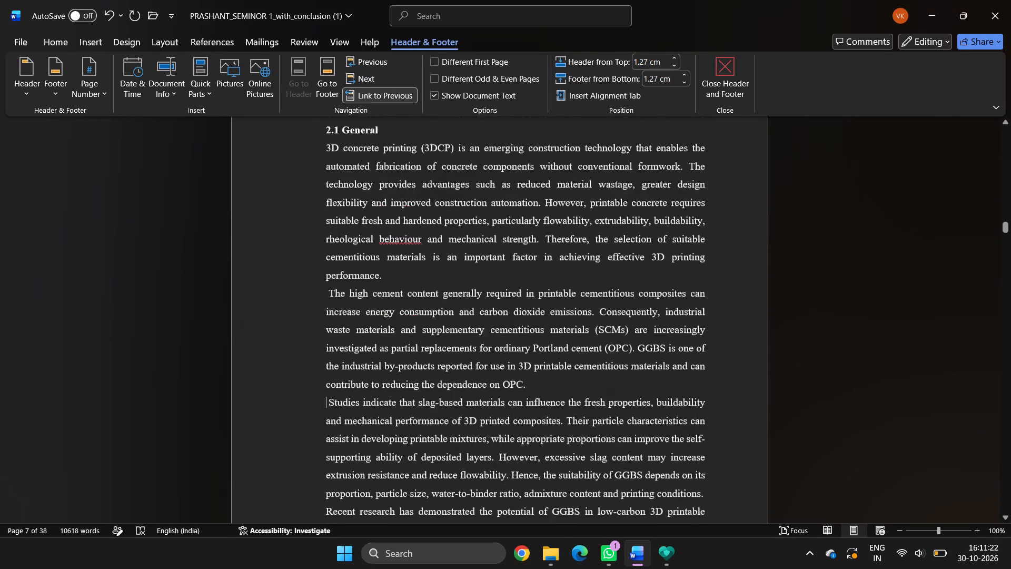
scroll(638, 359, down, 2)
scroll(638, 359, up, 4)
scroll(638, 358, down, 1)
scroll(637, 358, up, 12)
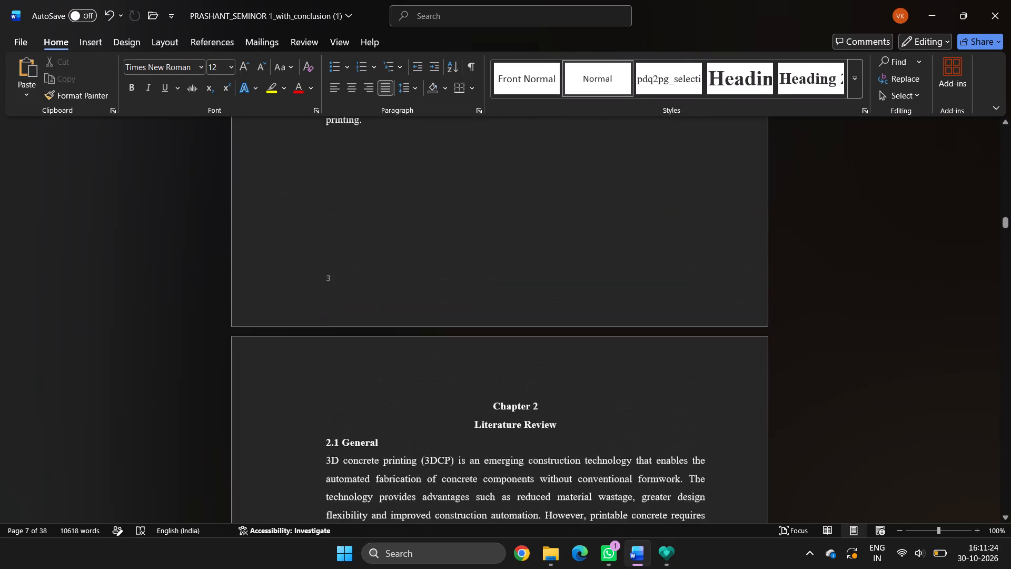
scroll(637, 359, up, 3)
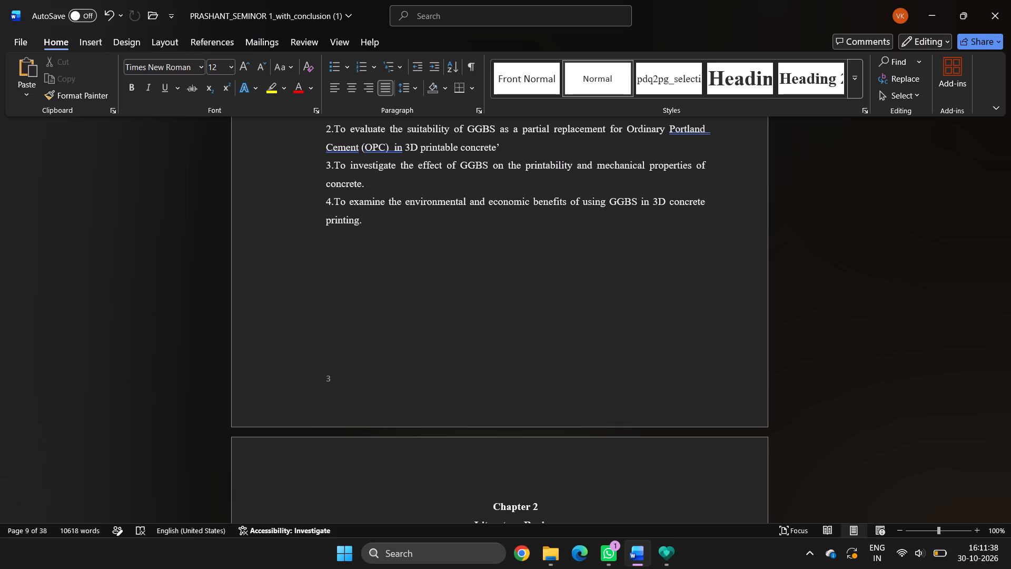
click(399, 350)
drag(362, 388, 352, 393)
drag(340, 387, 307, 390)
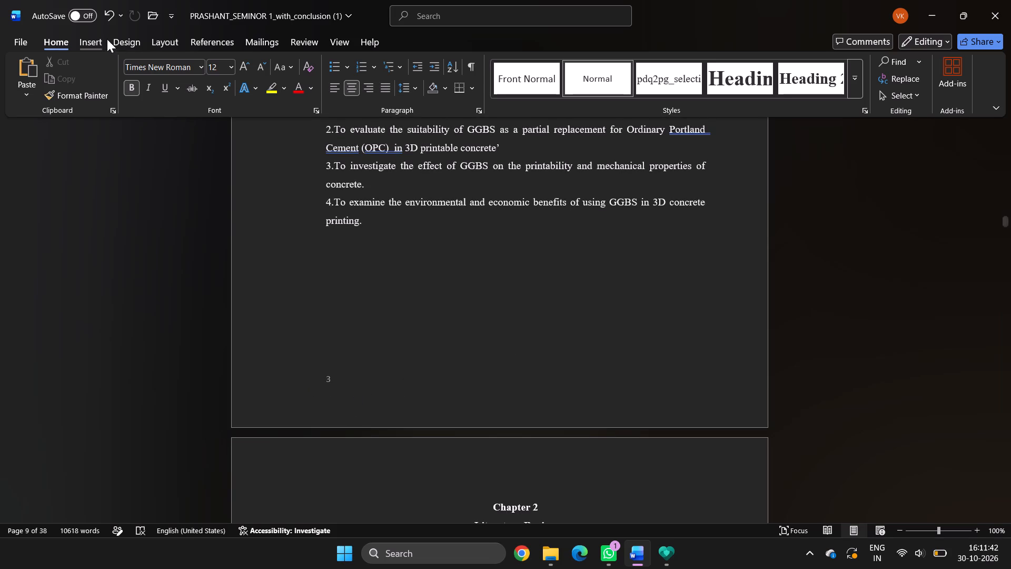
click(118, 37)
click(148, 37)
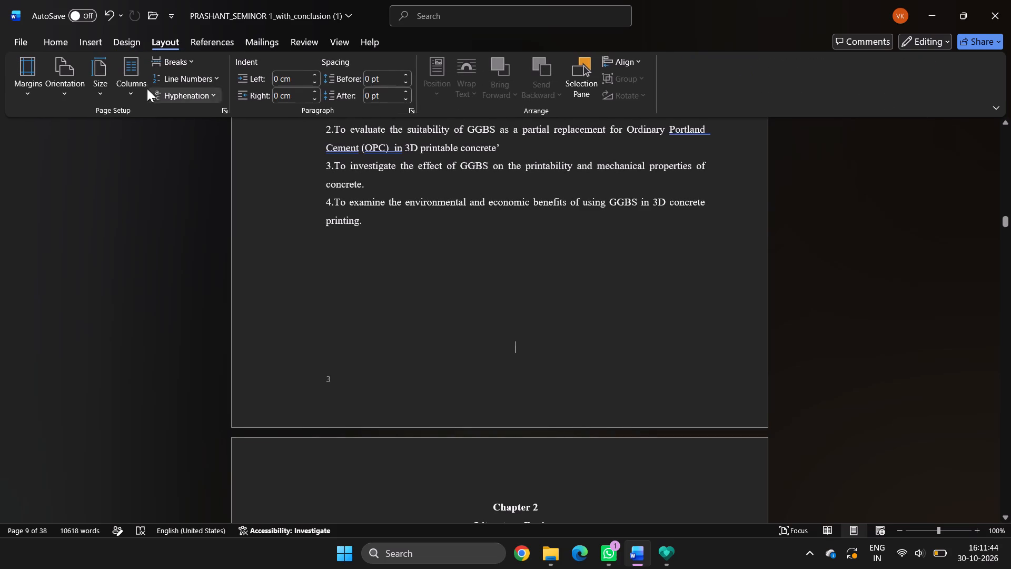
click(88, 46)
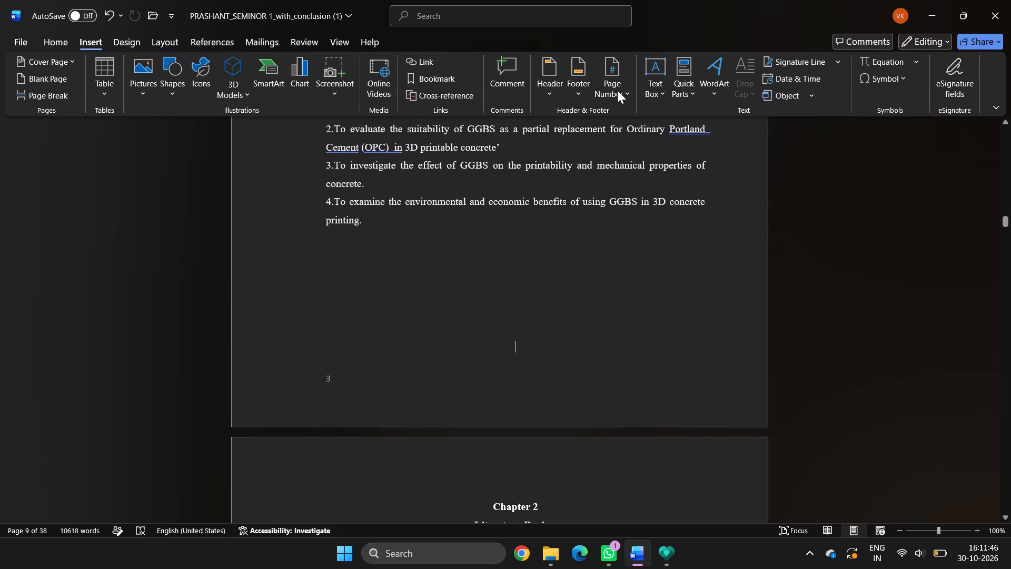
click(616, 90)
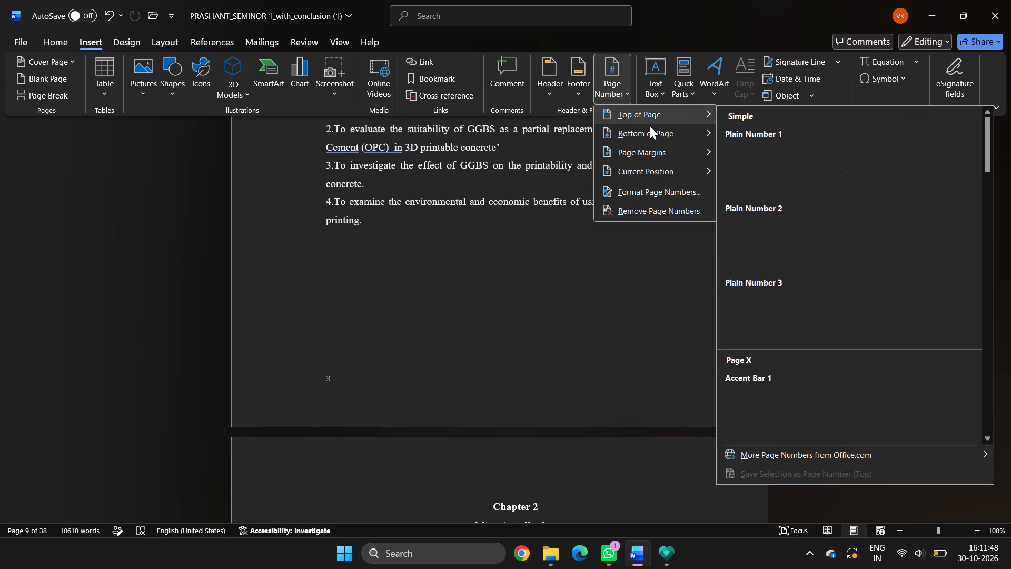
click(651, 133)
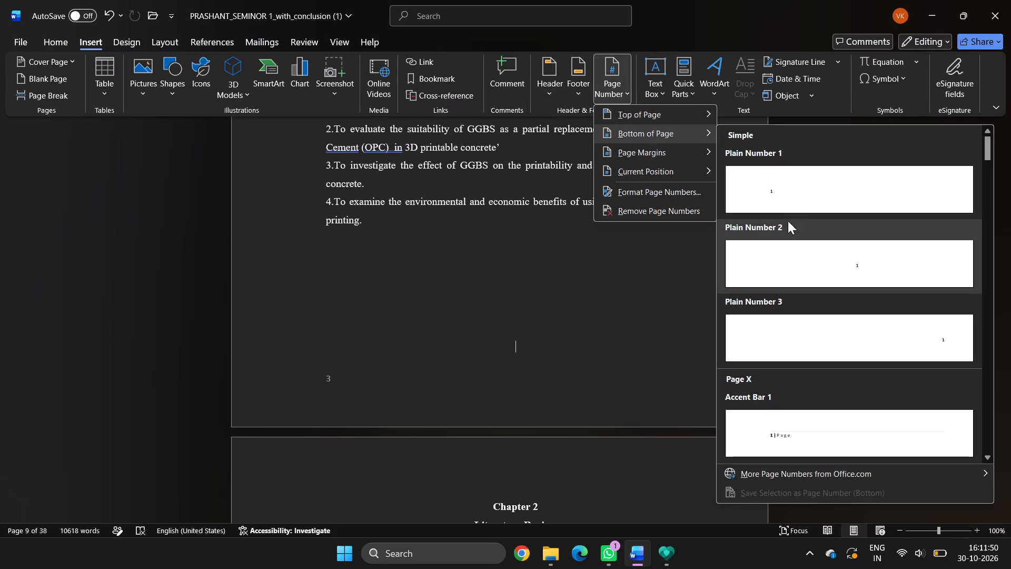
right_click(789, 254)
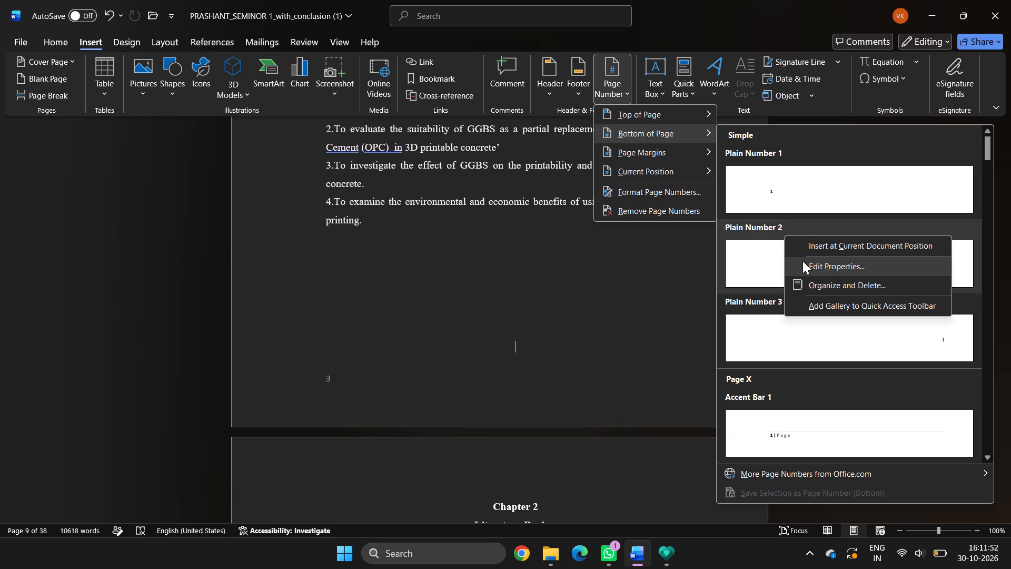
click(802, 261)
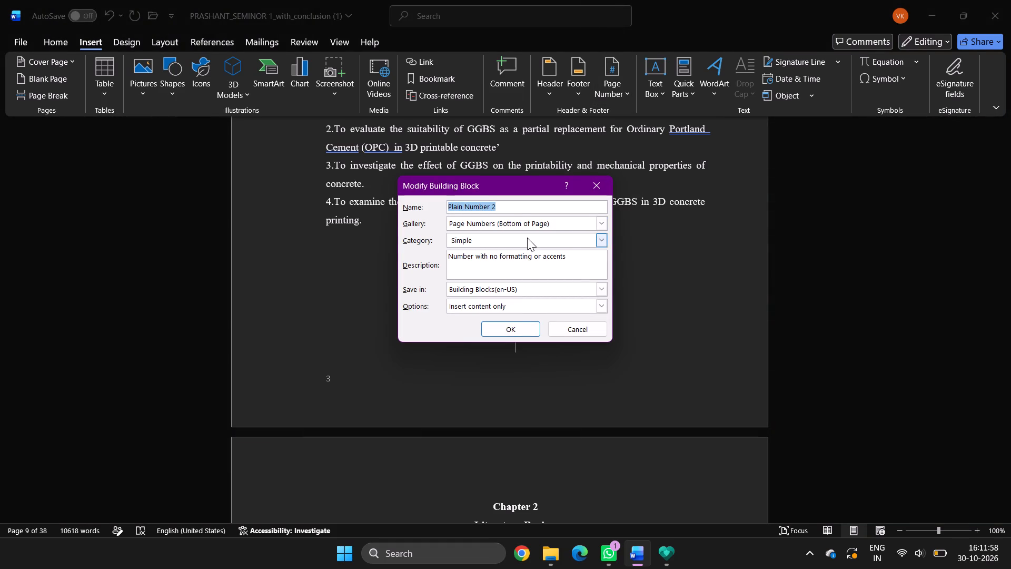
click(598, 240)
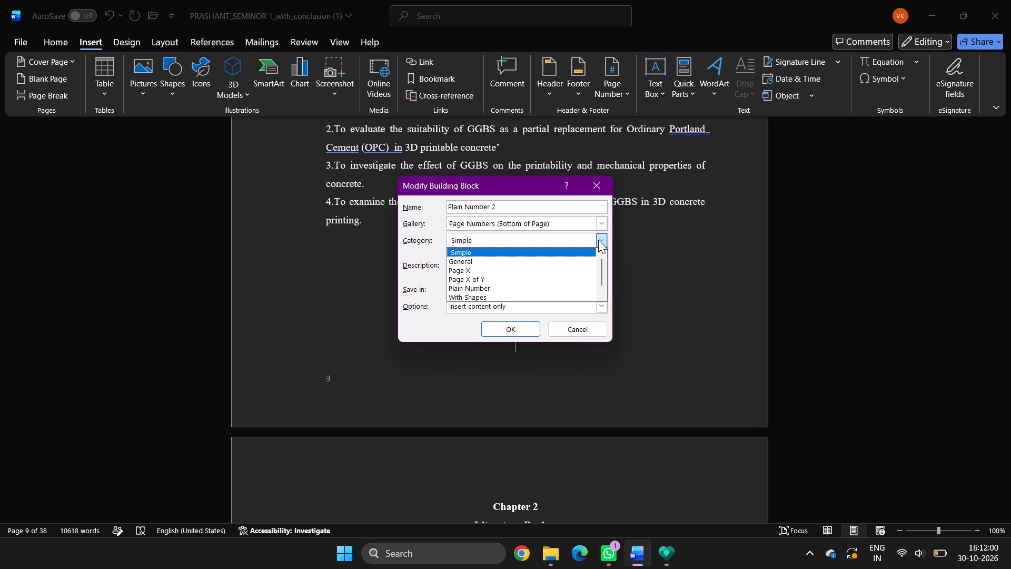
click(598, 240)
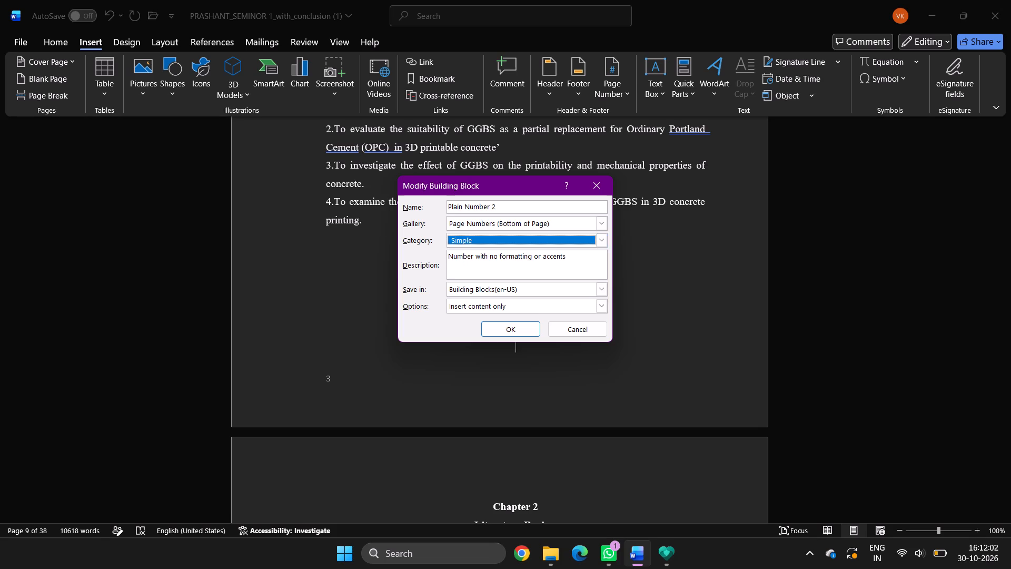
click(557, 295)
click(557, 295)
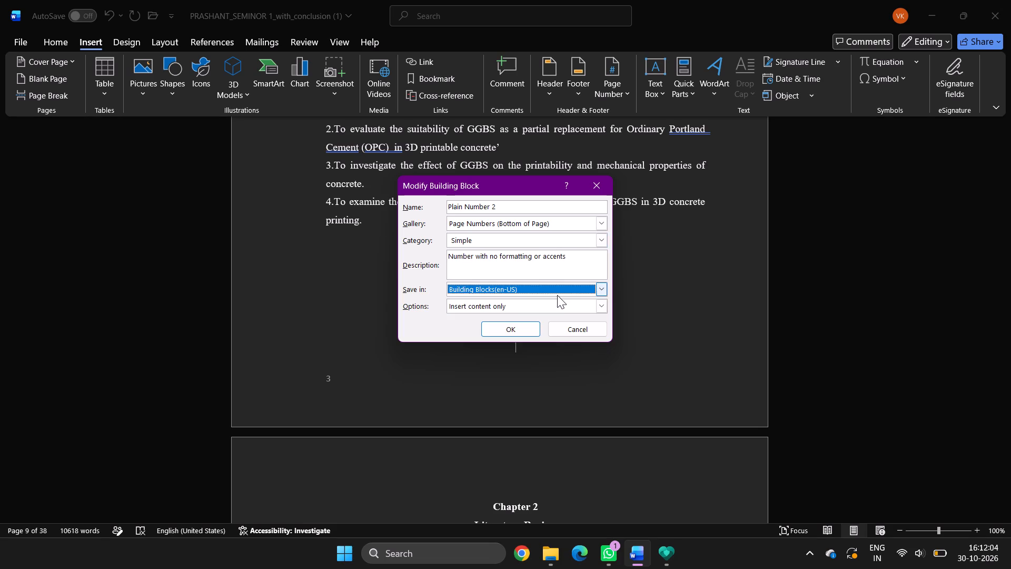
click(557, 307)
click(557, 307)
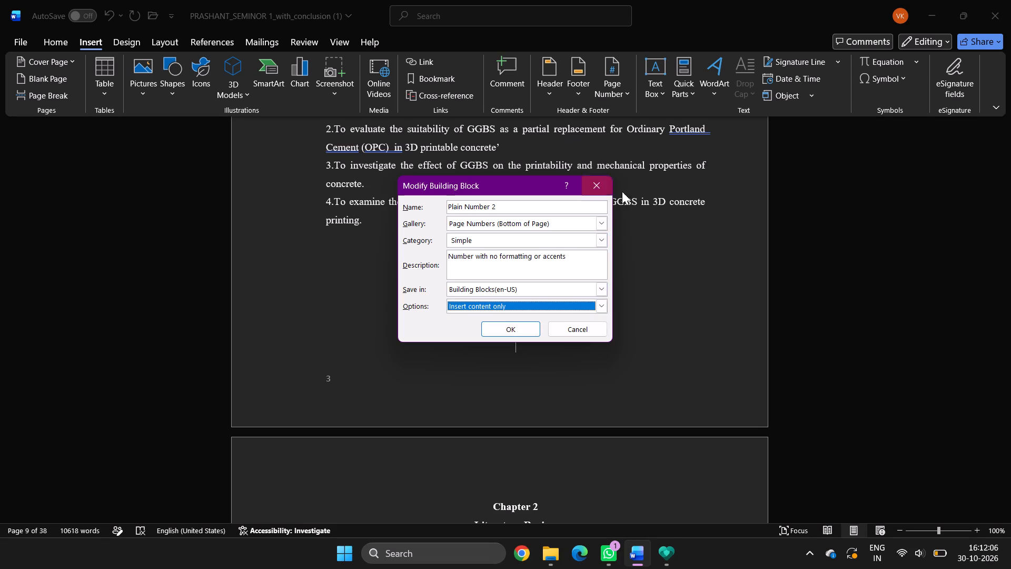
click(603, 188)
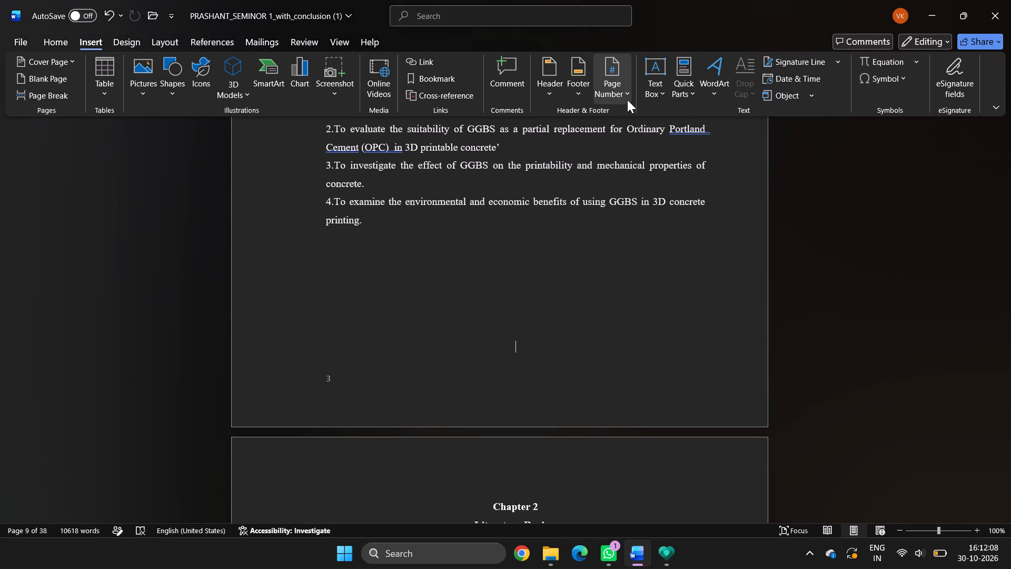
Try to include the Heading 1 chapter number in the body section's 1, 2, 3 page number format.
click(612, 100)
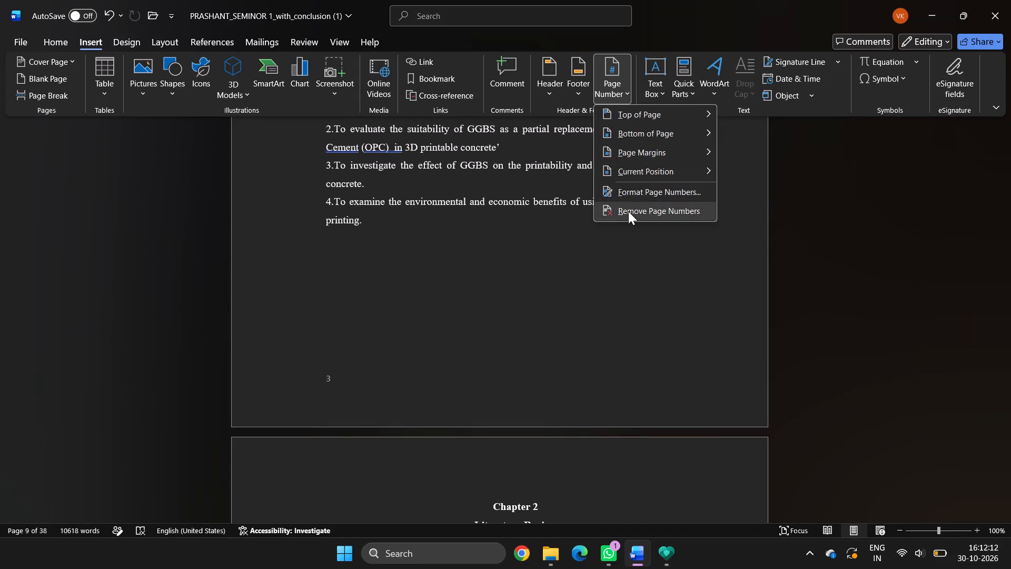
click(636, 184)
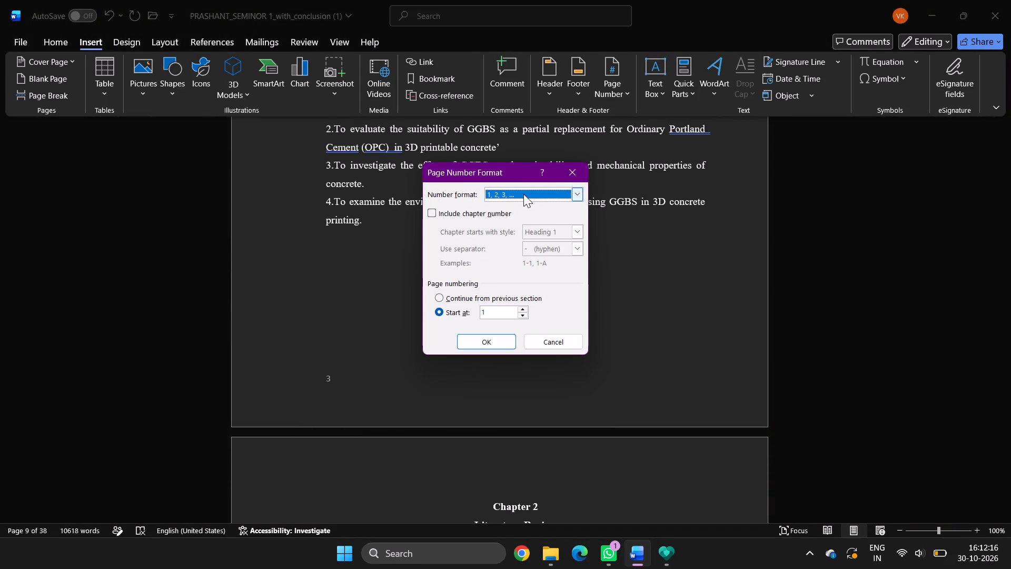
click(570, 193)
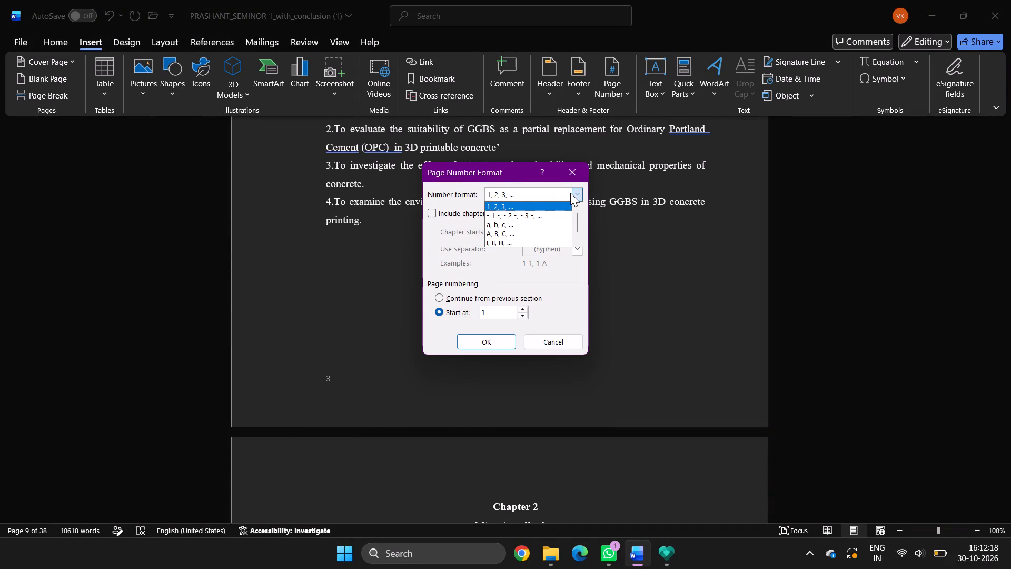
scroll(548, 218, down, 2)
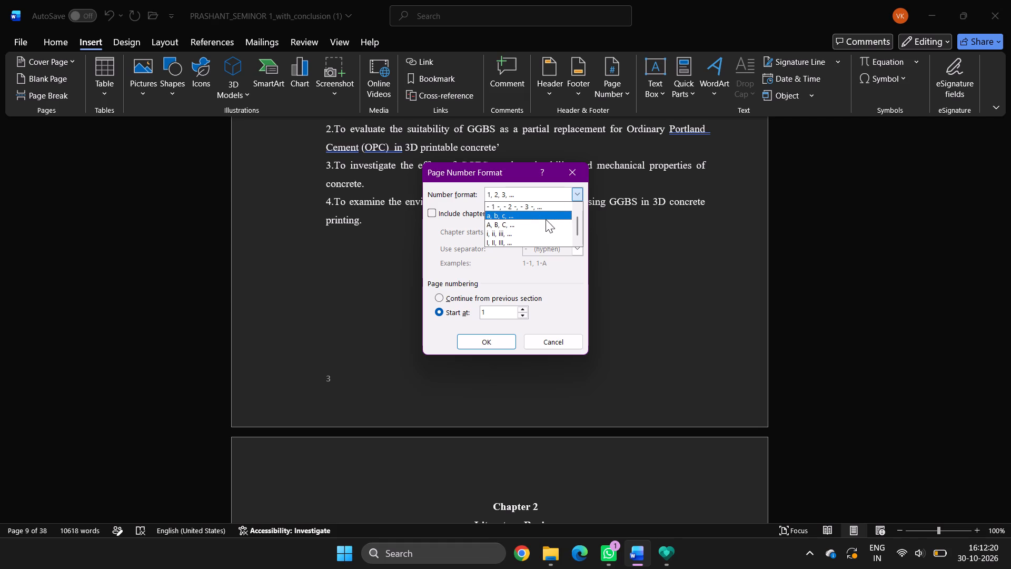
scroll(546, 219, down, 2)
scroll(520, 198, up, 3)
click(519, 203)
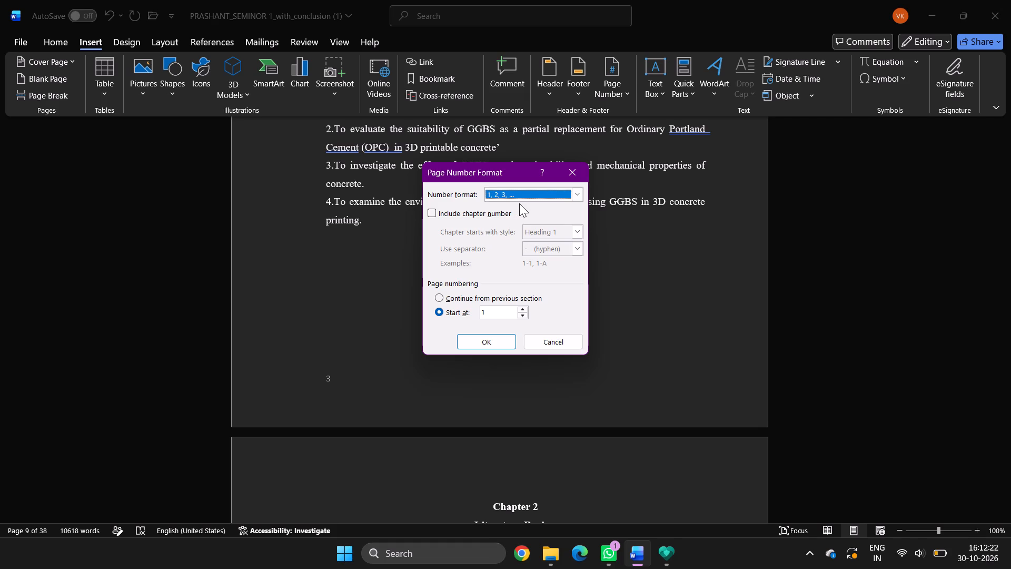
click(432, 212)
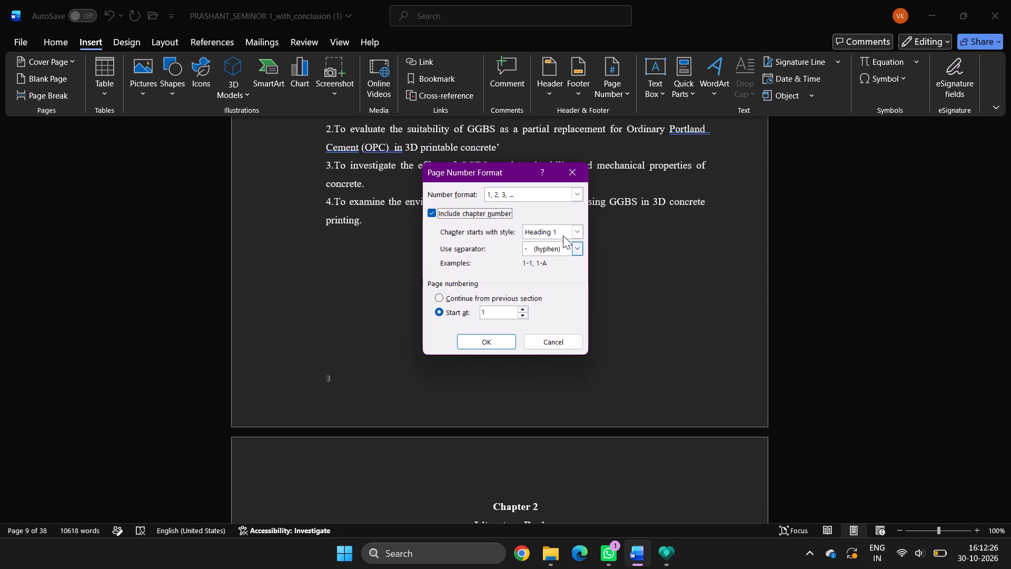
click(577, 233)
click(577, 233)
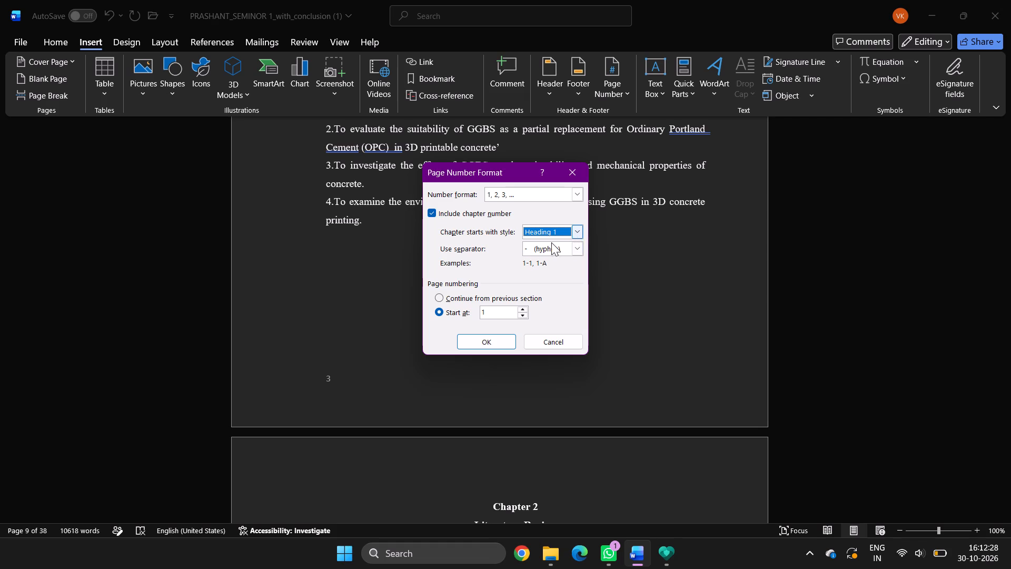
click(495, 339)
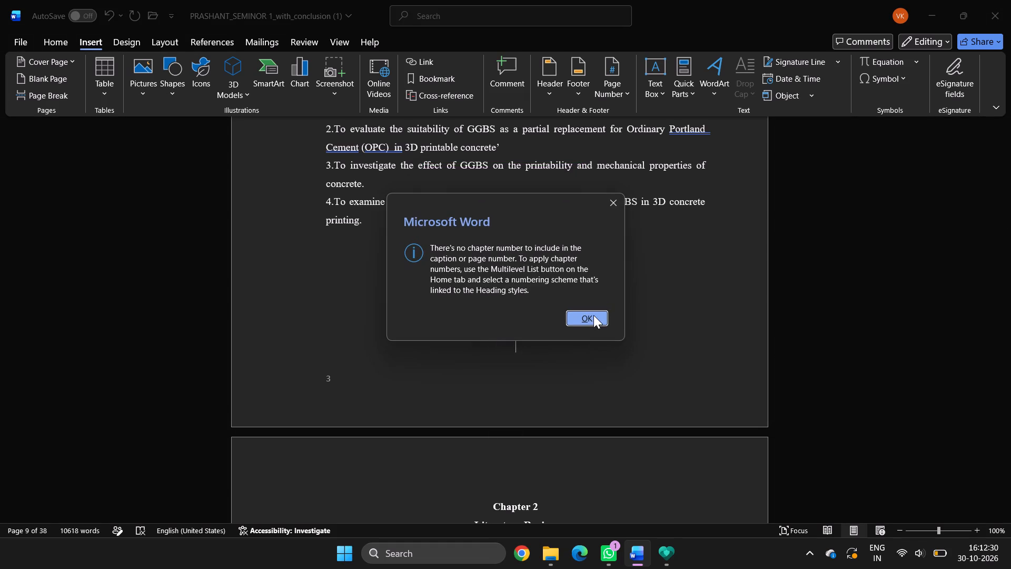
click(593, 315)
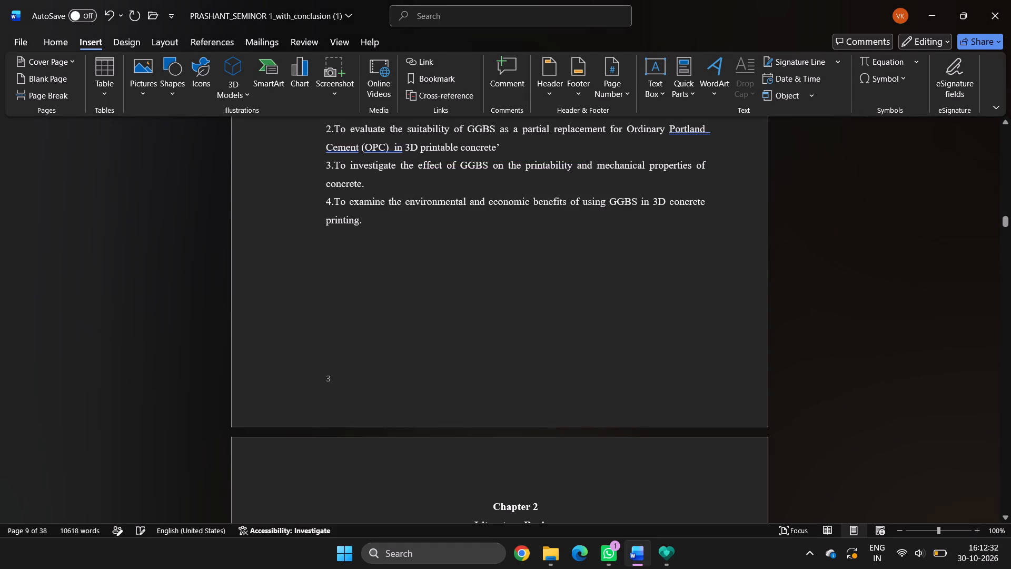
Insert a centred Plain Number 2 page number at the bottom of the body section's pages and leave footer editing.
click(604, 89)
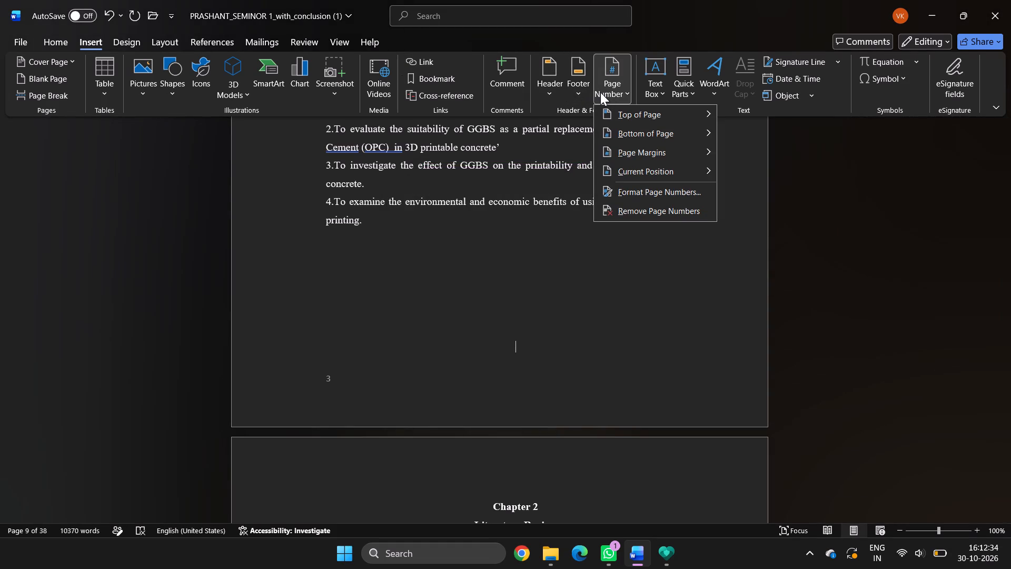
click(613, 129)
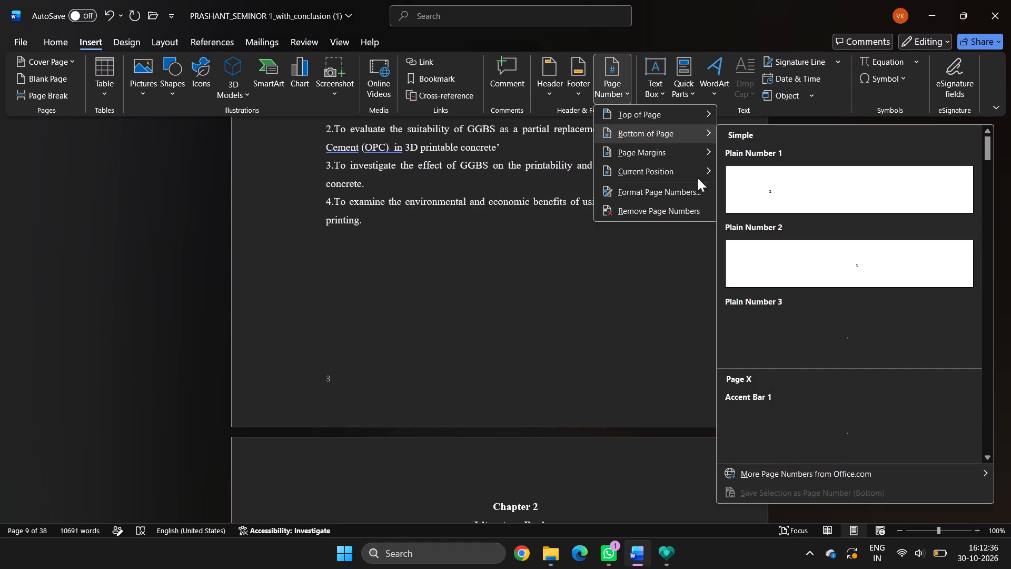
click(834, 262)
scroll(457, 251, up, 2)
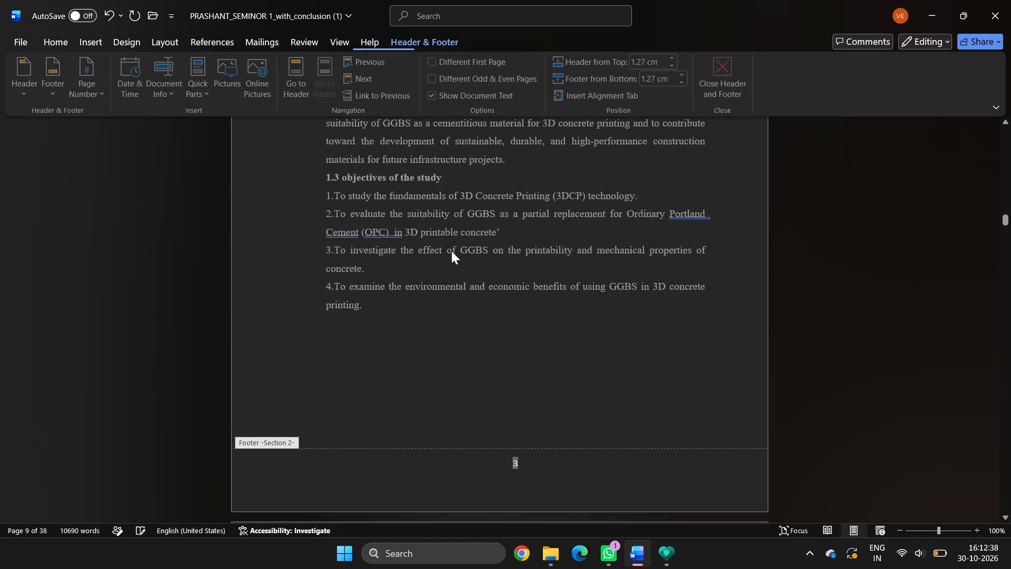
scroll(451, 251, up, 20)
scroll(451, 251, up, 15)
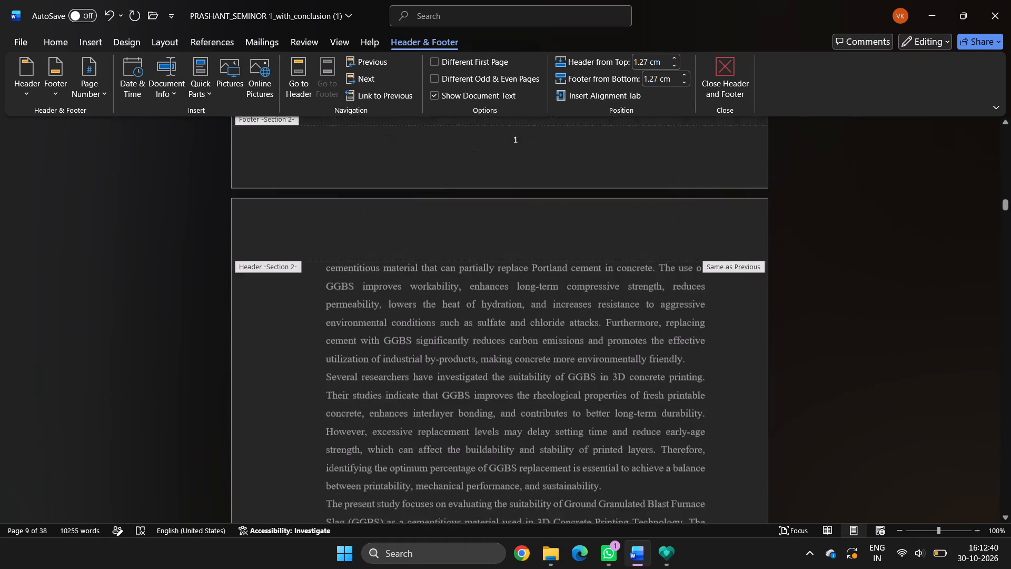
scroll(452, 251, up, 20)
scroll(452, 251, up, 4)
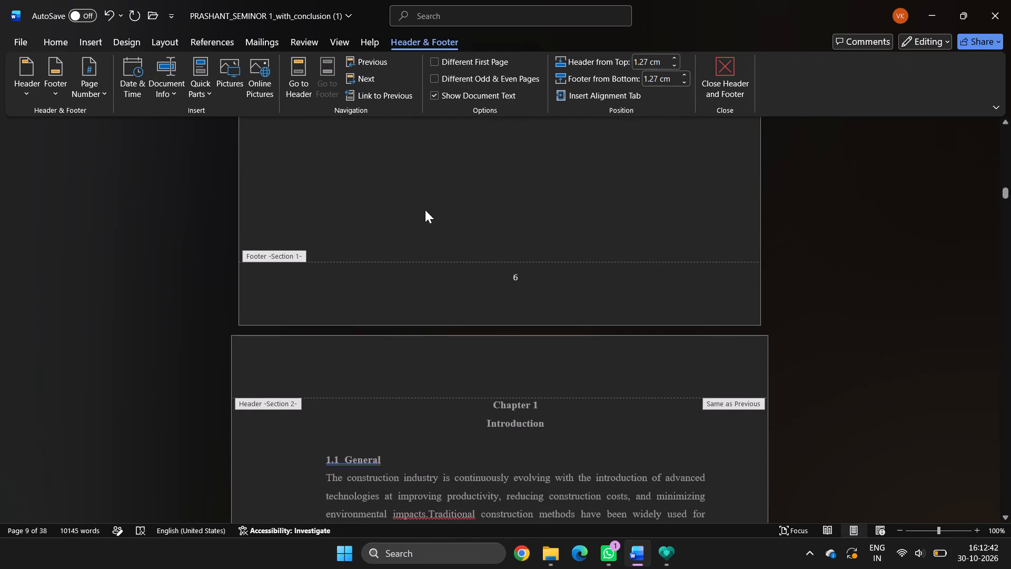
click(407, 181)
key(Escape)
Check the centred footer page numbers on the Chapter 1 pages and through the certificate, contents, abstract and list of tables pages.
scroll(405, 170, down, 1)
scroll(405, 170, up, 5)
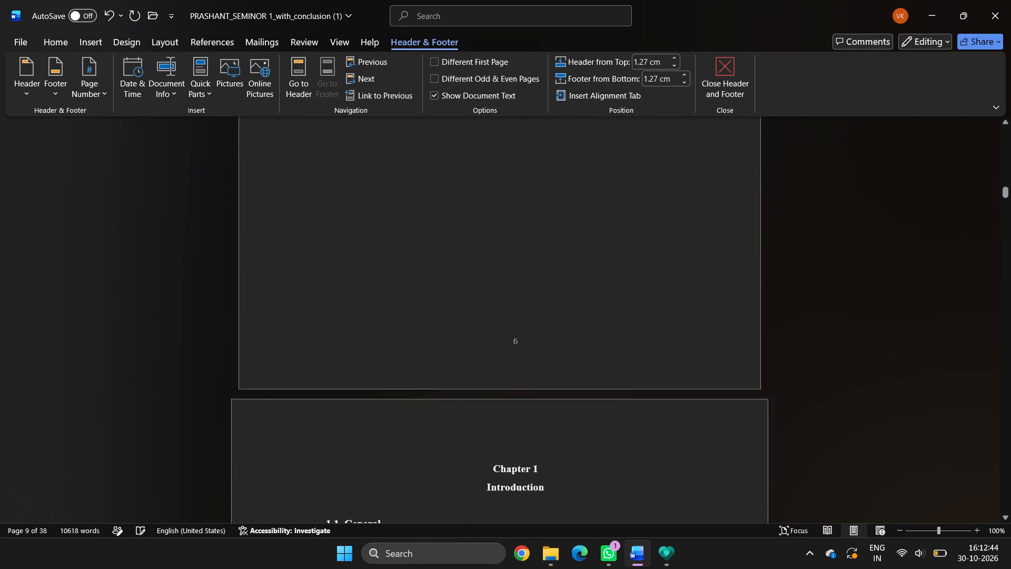
scroll(405, 171, up, 11)
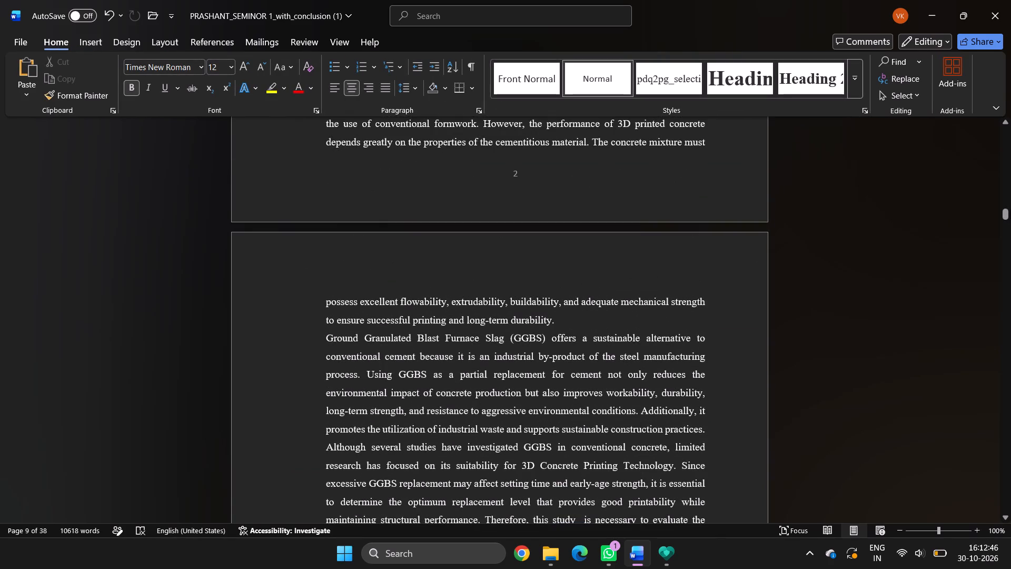
drag(1010, 208, 970, 130)
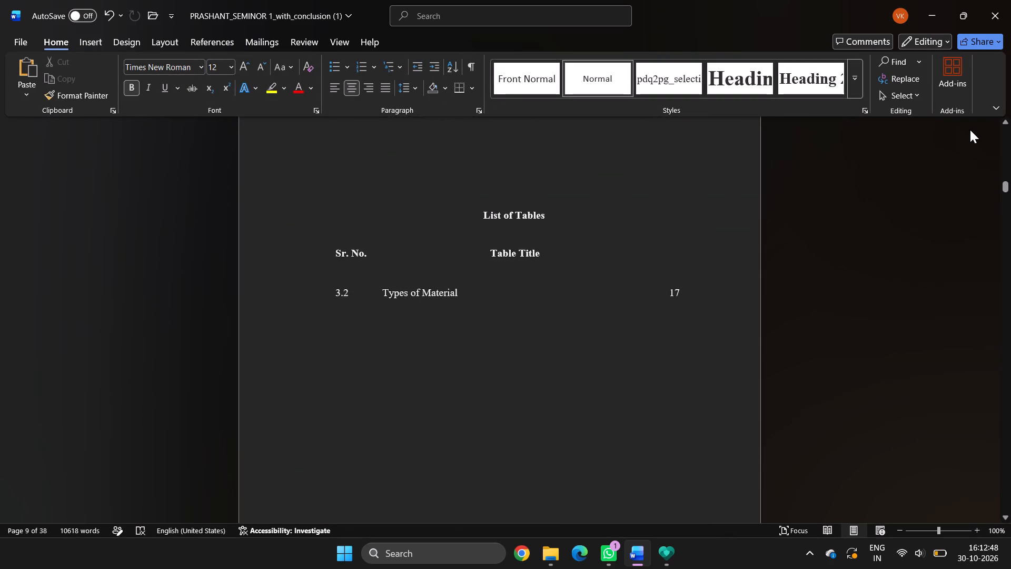
drag(970, 130, 970, 220)
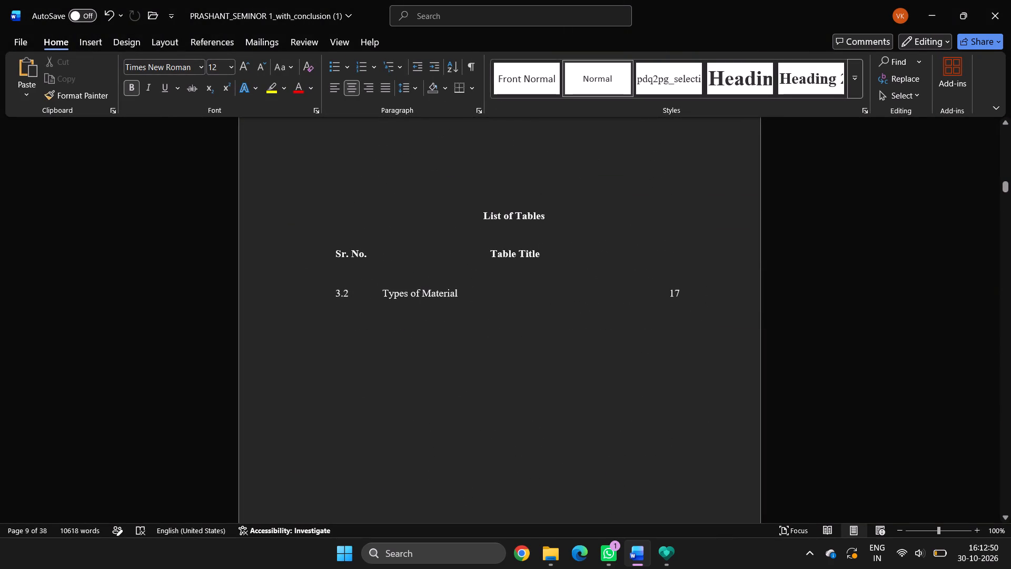
drag(1009, 190, 1000, 169)
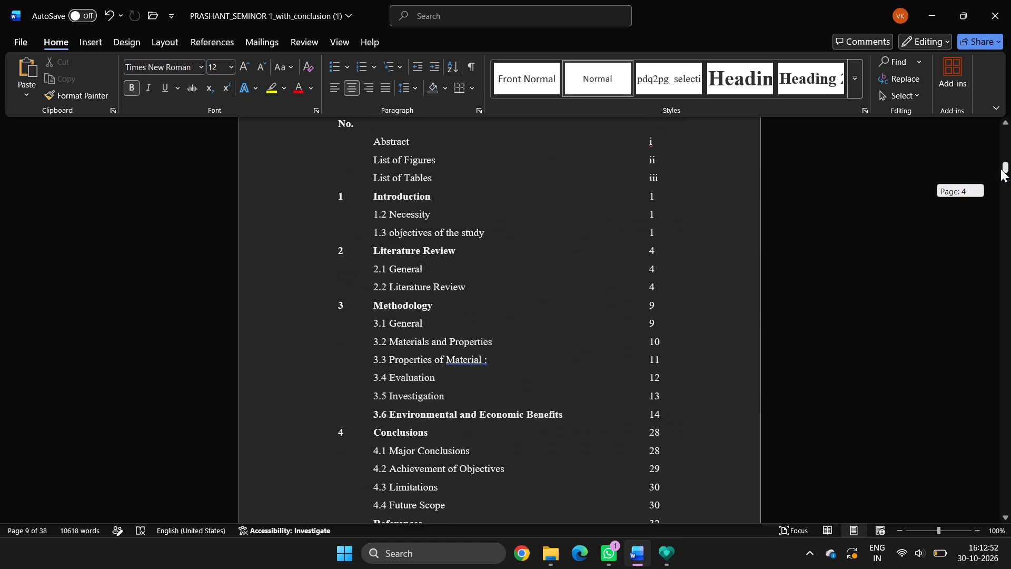
drag(1000, 169, 997, 169)
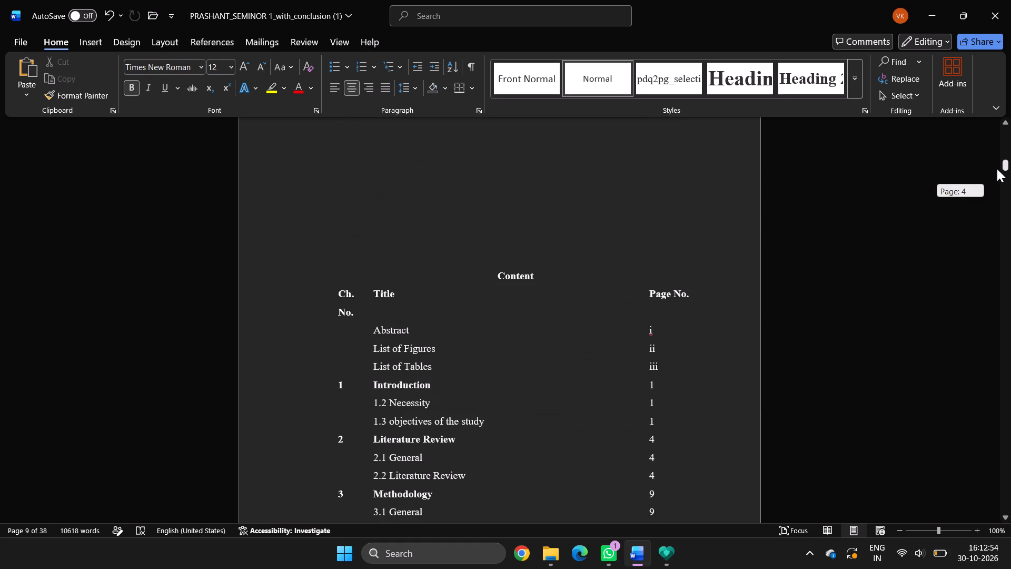
drag(997, 169, 997, 170)
drag(997, 170, 993, 205)
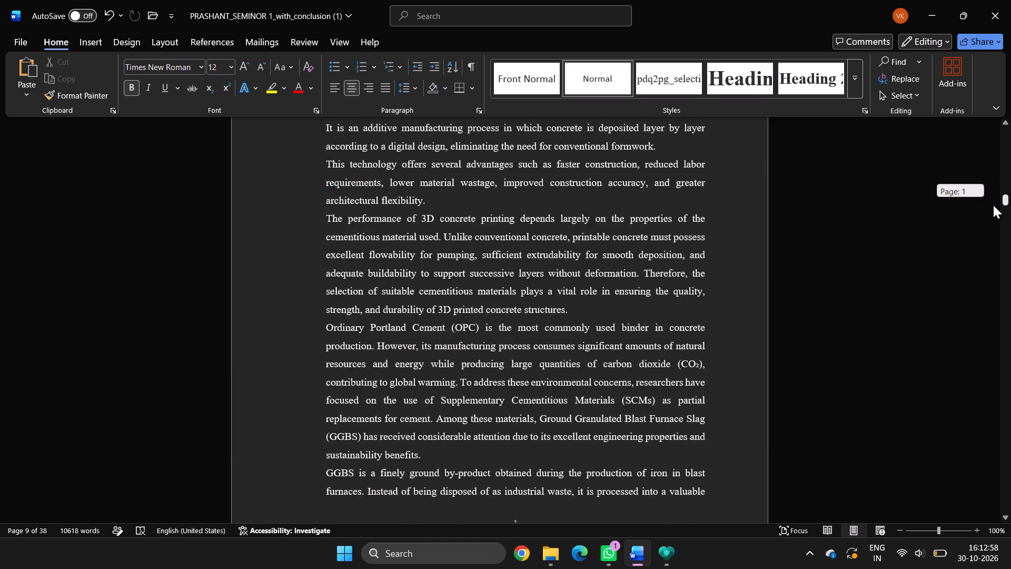
drag(993, 205, 983, 148)
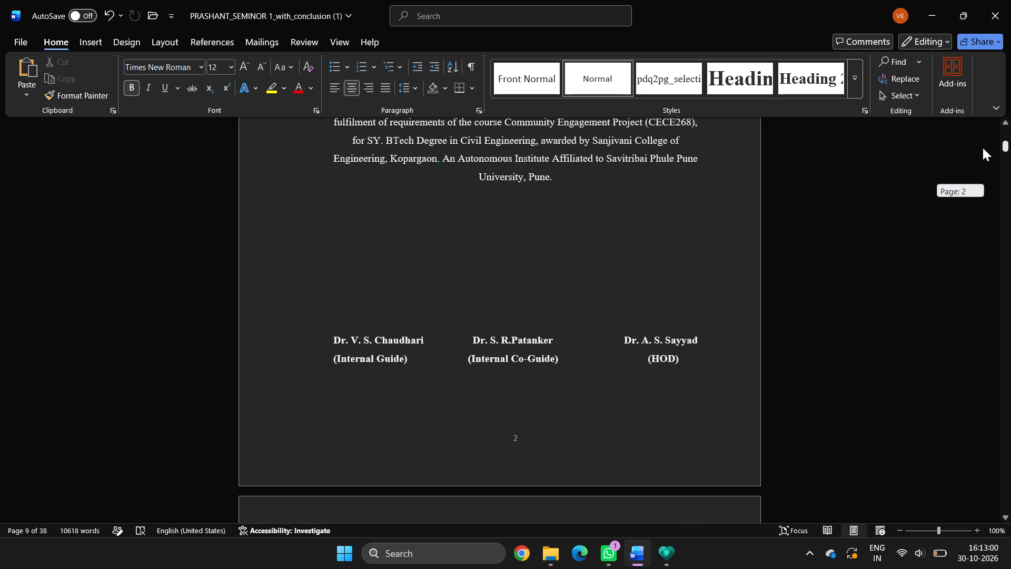
drag(983, 148, 984, 181)
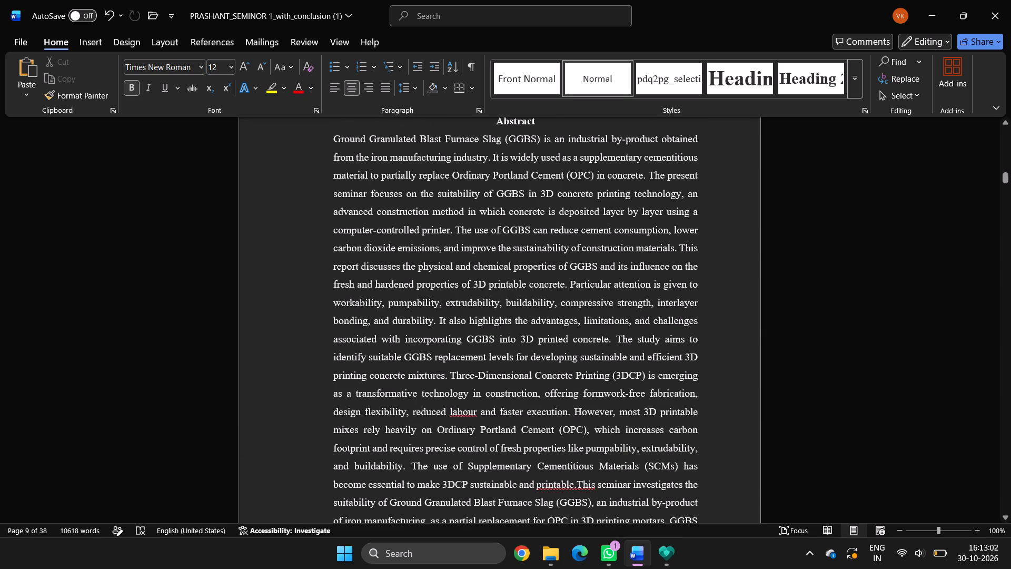
click(812, 291)
click(749, 315)
scroll(749, 315, down, 10)
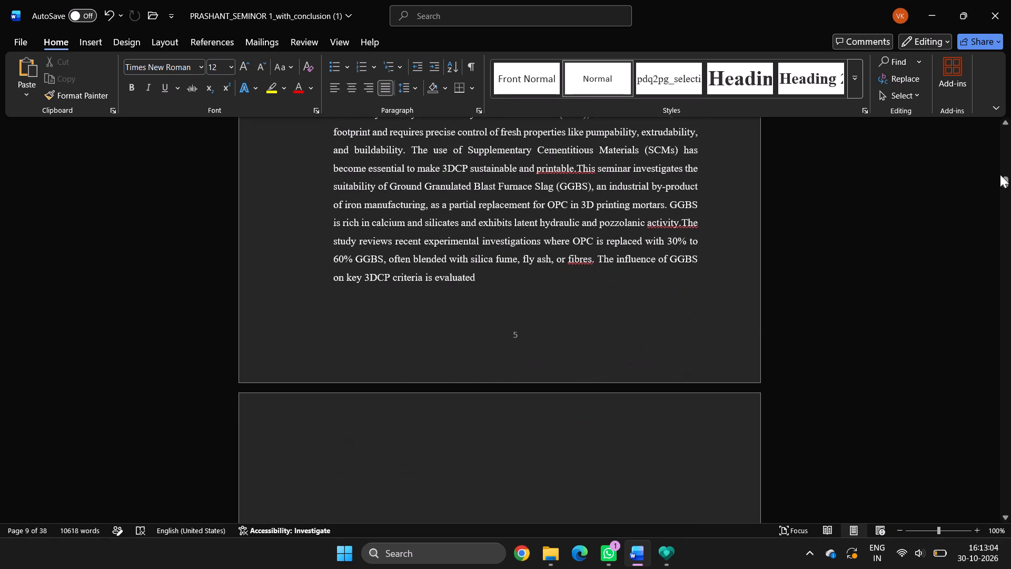
Check the footer page number on the last reference page and on the contents page, and review the contents page's listed numbers.
drag(1005, 183, 1005, 556)
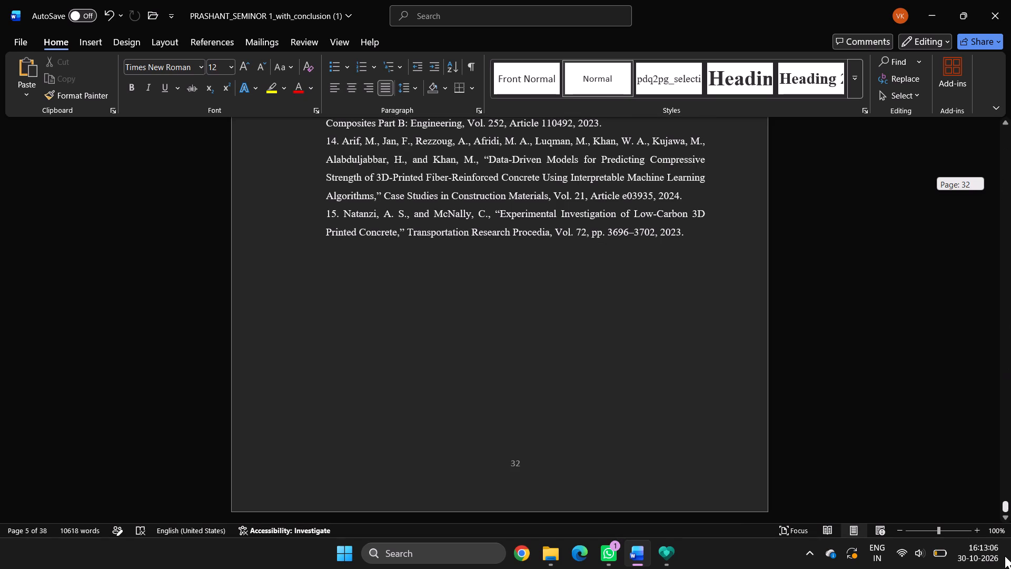
drag(1005, 556, 827, 27)
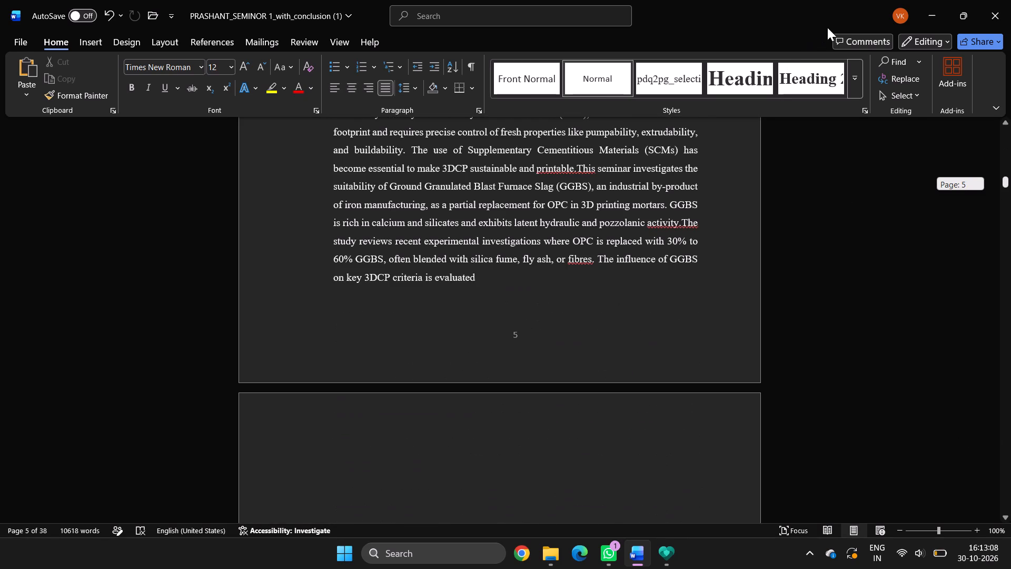
drag(827, 27, 939, 165)
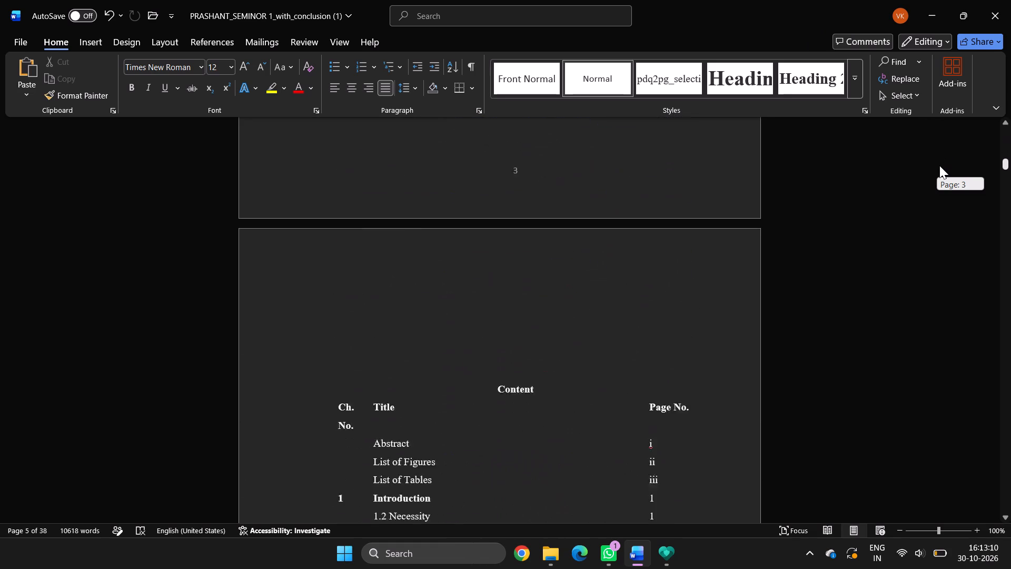
drag(939, 165, 934, 172)
click(669, 273)
click(729, 210)
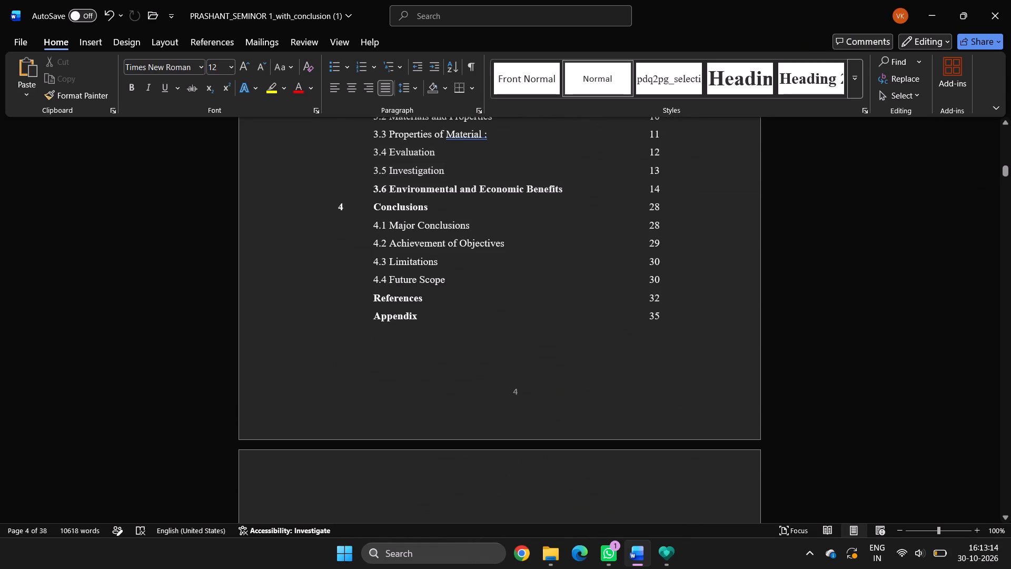
key(Escape)
key(Escape)
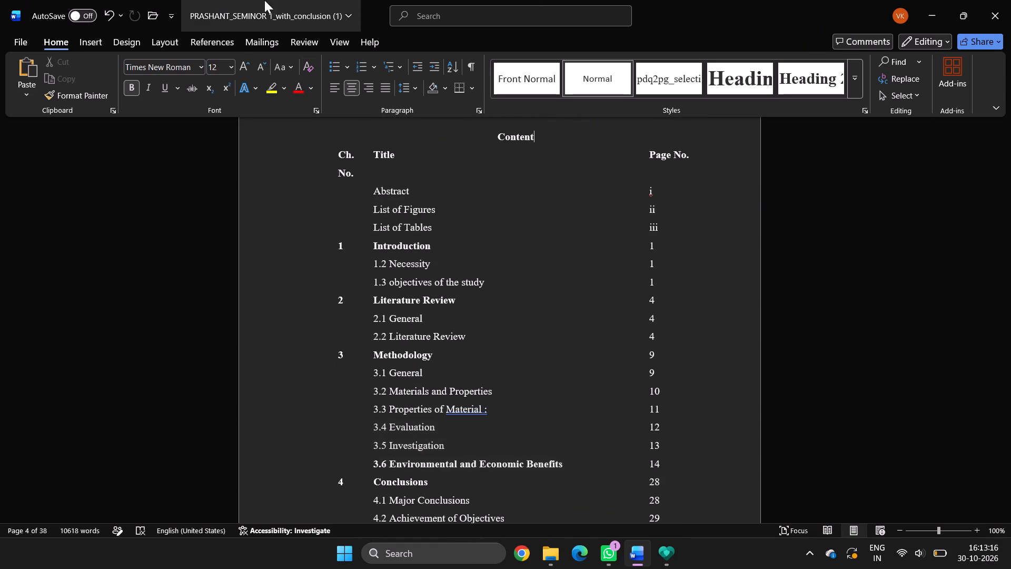
Turn on AutoSave by uploading the report to OneDrive - Personal, dismiss the automatic saving tip, and check the file's name and location.
click(86, 22)
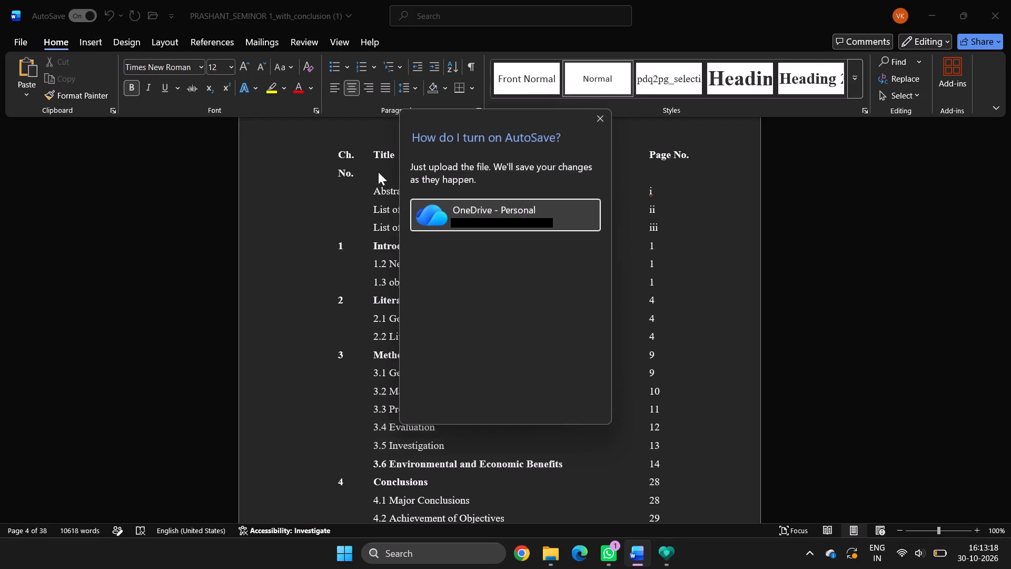
click(524, 211)
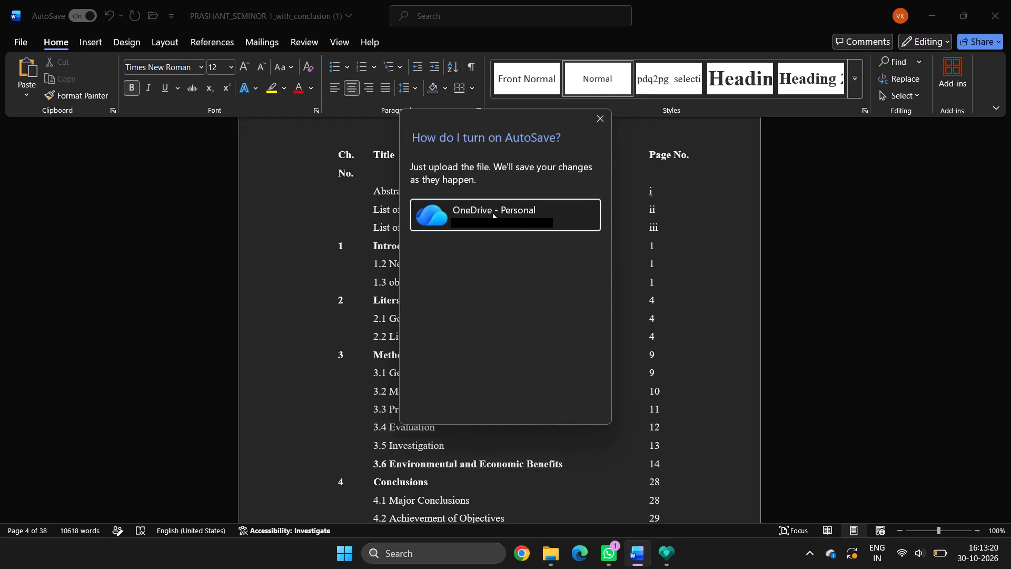
click(448, 219)
click(592, 118)
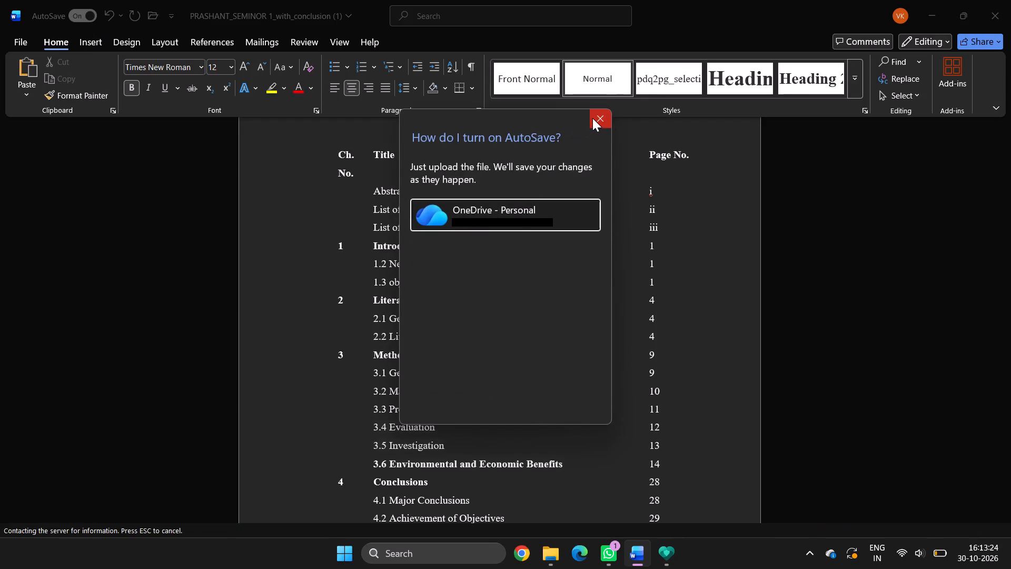
click(592, 118)
right_click(495, 222)
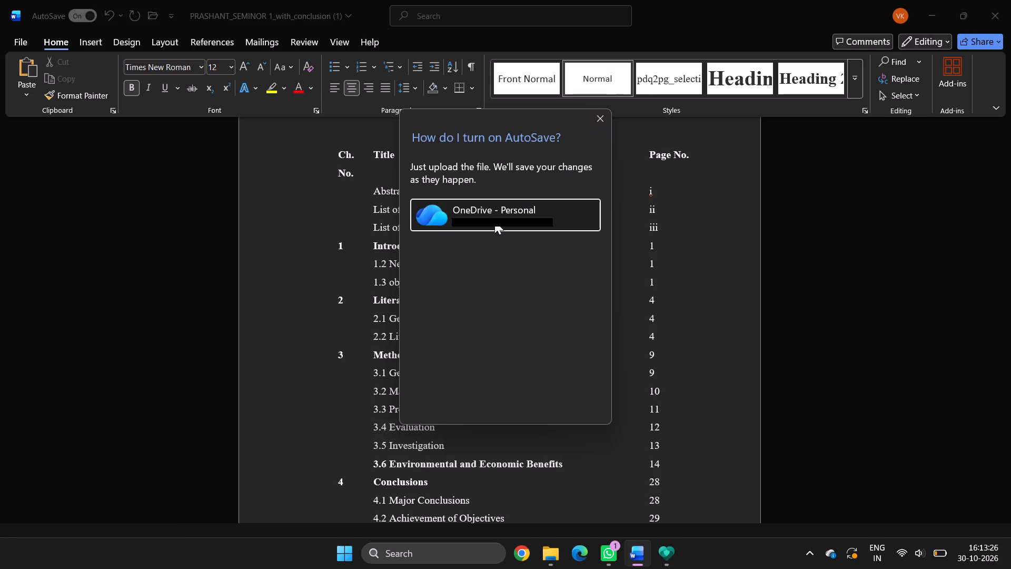
triple_click(494, 221)
click(586, 114)
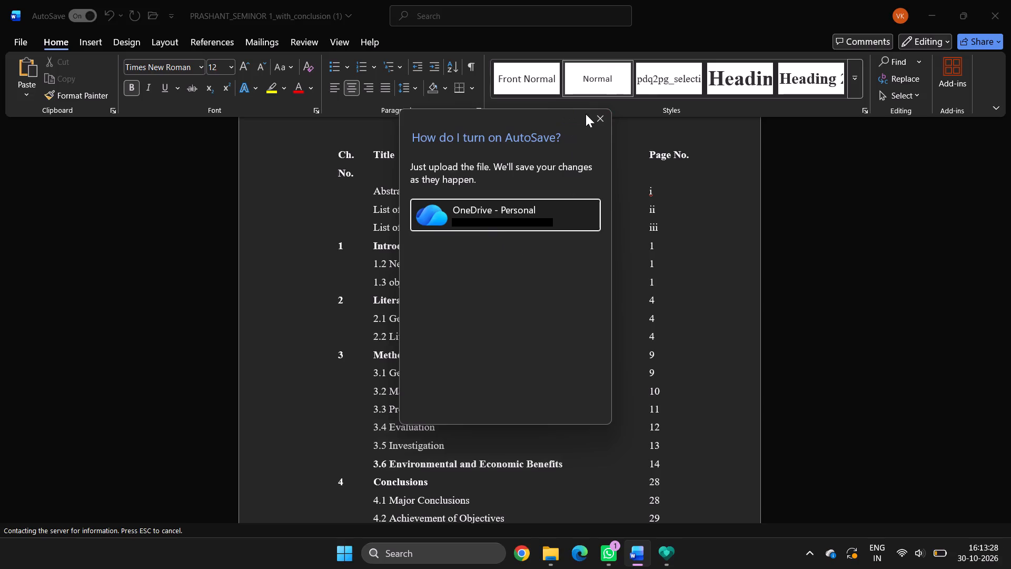
triple_click(592, 115)
click(598, 116)
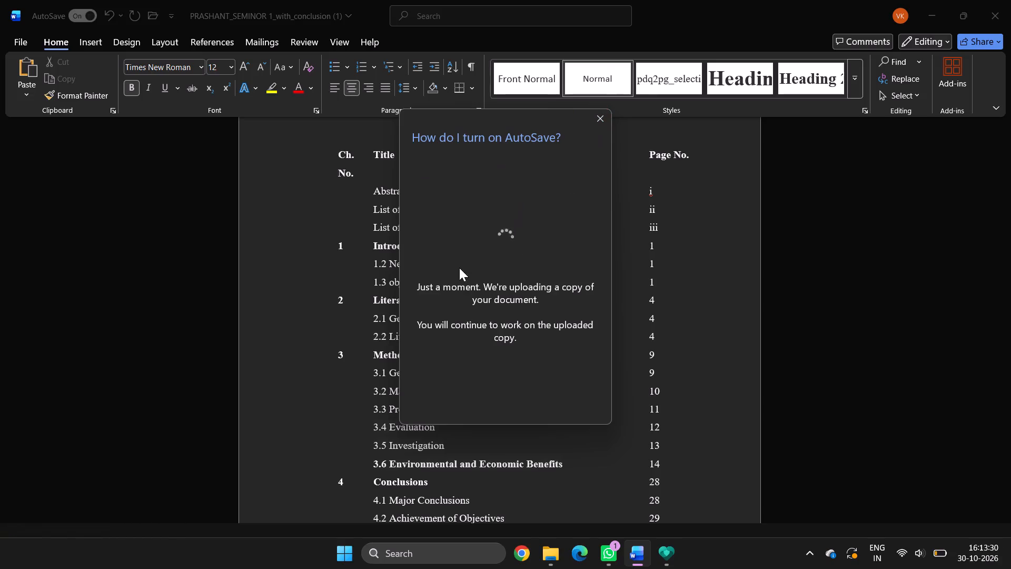
click(605, 112)
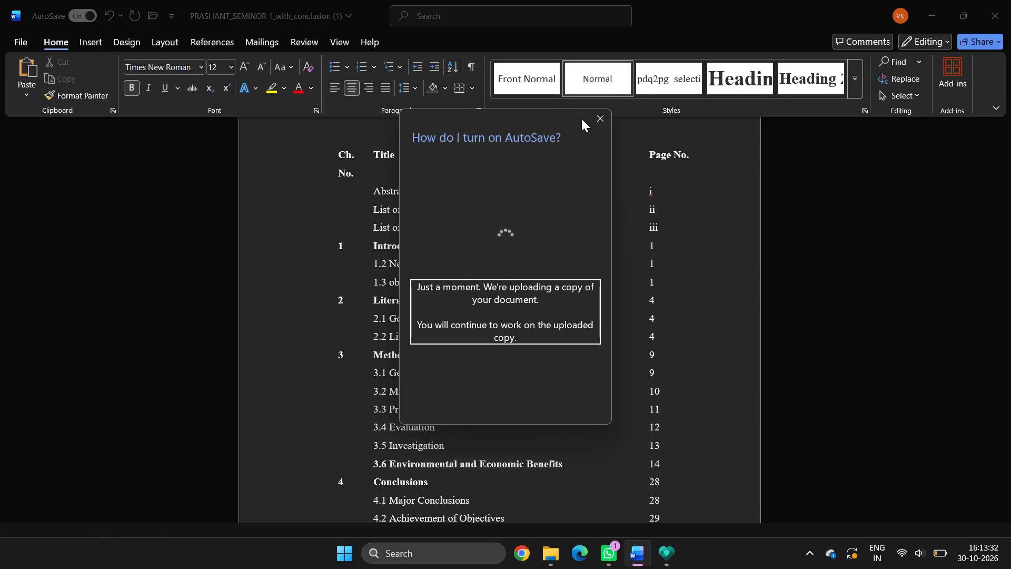
click(581, 116)
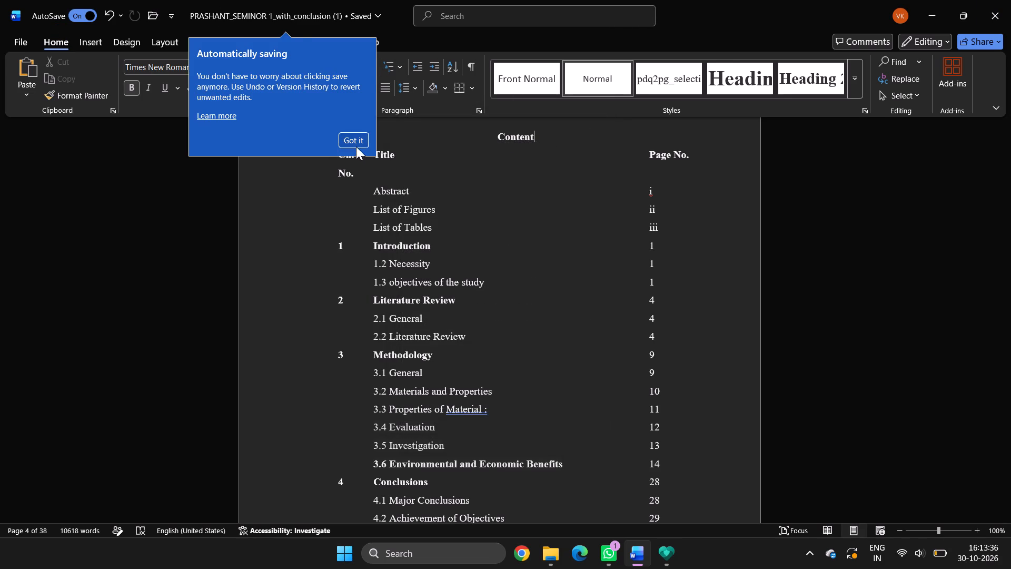
click(355, 141)
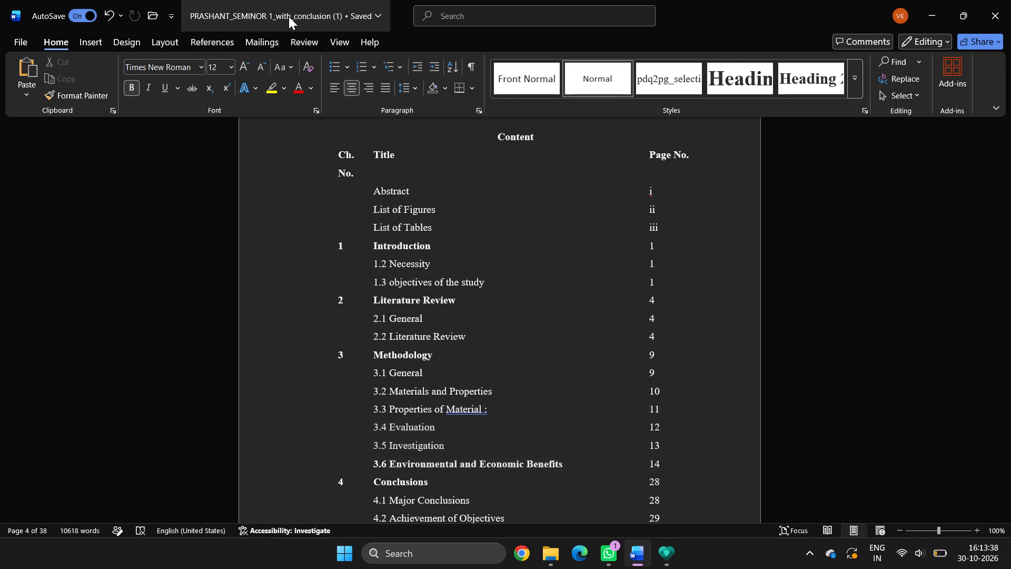
click(289, 16)
click(289, 16)
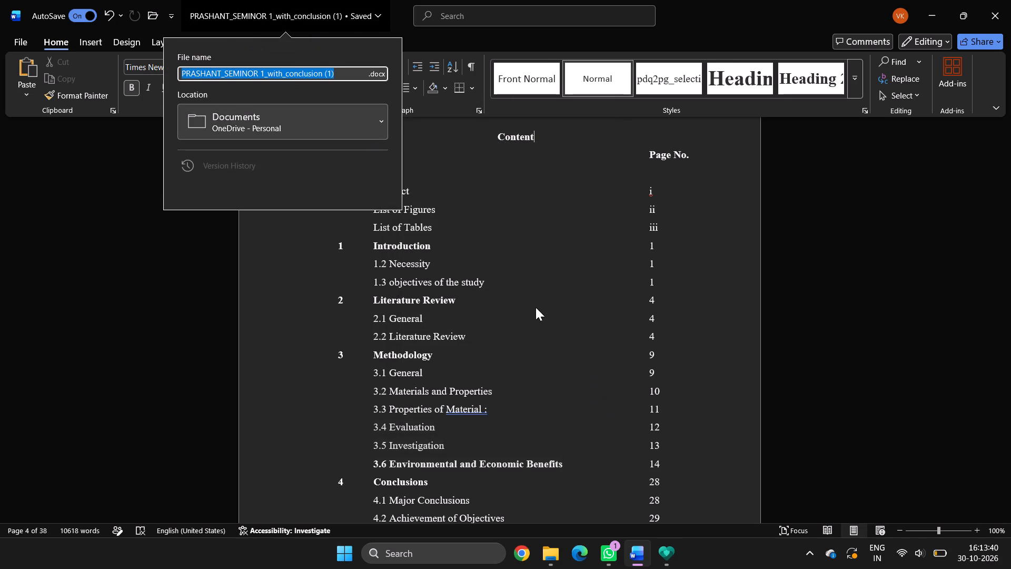
click(536, 307)
On the Acknowledgement page, left-align "Submitted by,", remove the blank line above it, and indent it with spaces to sit over the student's name.
scroll(474, 236, up, 9)
scroll(473, 236, down, 1)
scroll(473, 236, up, 2)
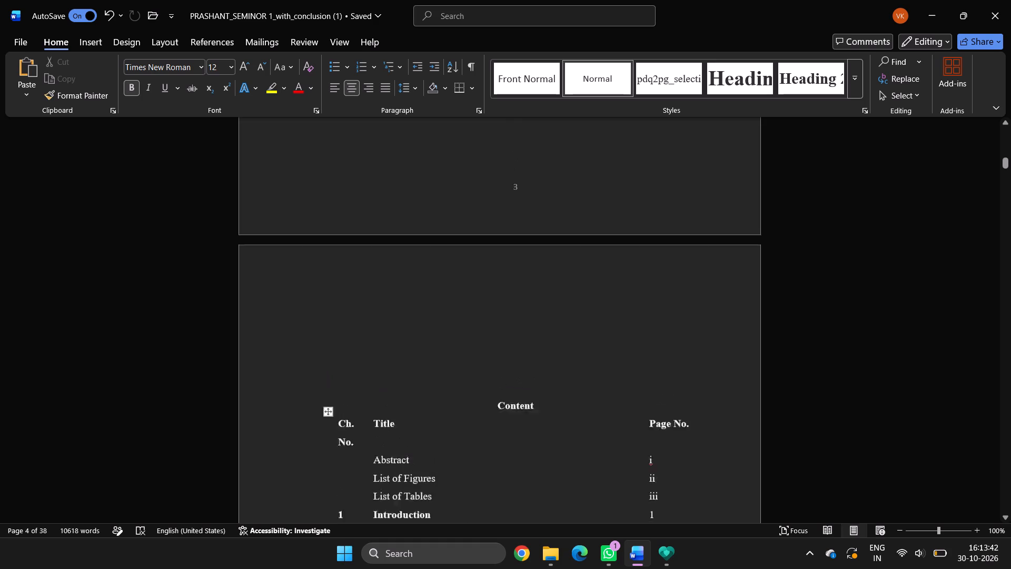
scroll(473, 236, up, 8)
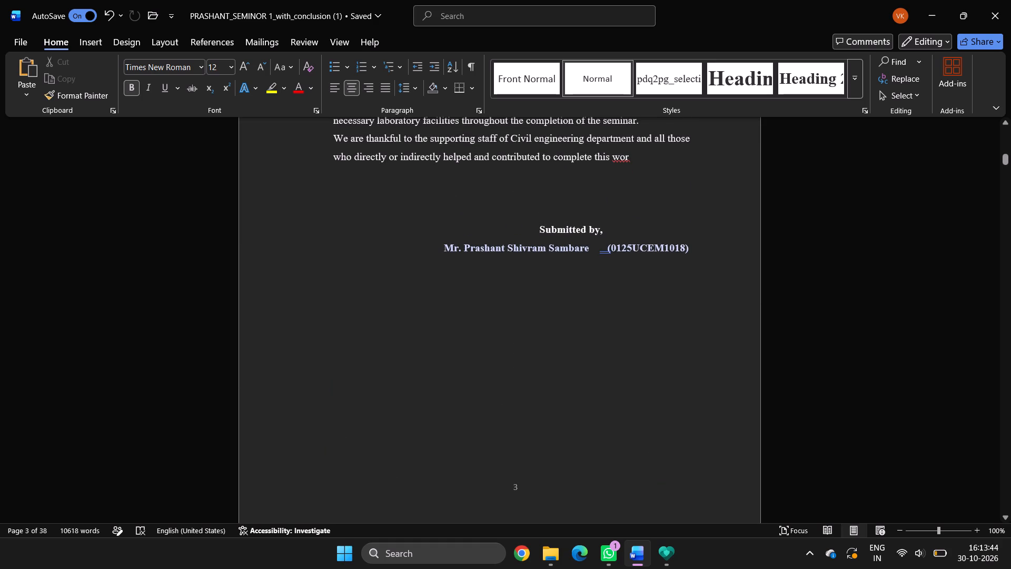
click(541, 228)
key(BackSpace)
key(BackSpace)
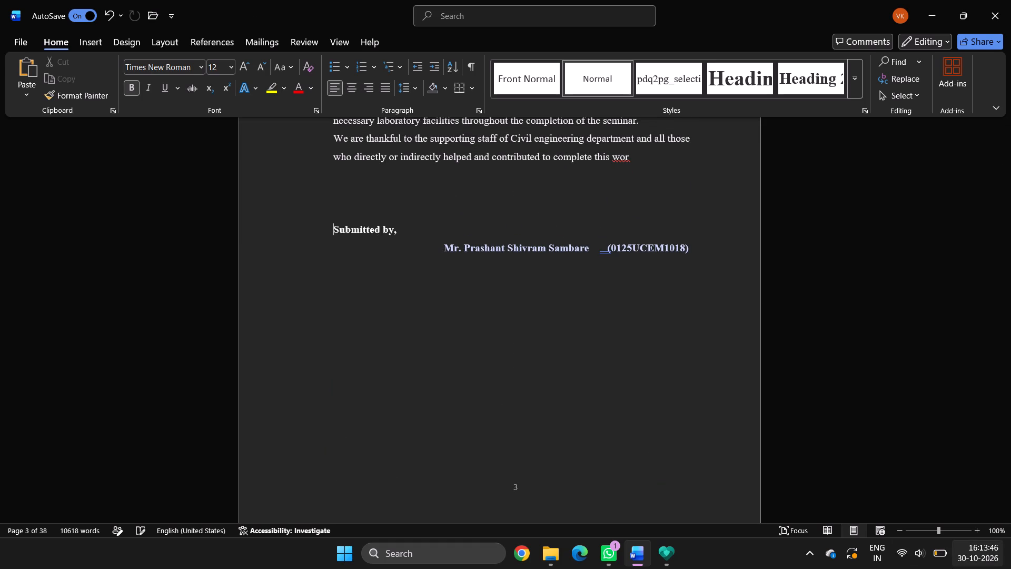
key(space)
key(space)
key(space)
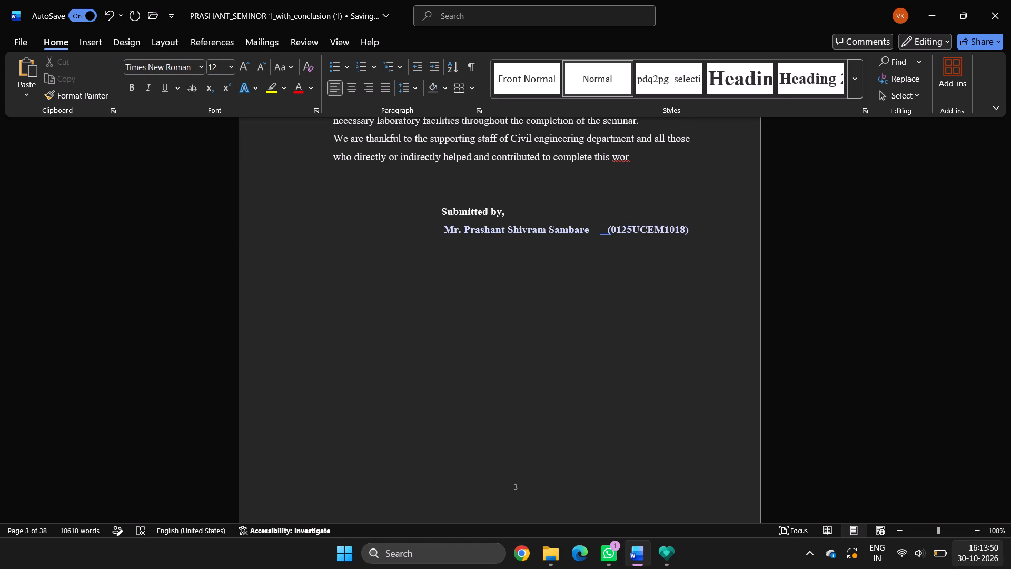
key(space)
key(space)
key(space)
key(space)
key(space)
key(space)
key(space)
key(space)
key(space)
key(space)
key(space)
key(space)
key(space)
key(space)
key(space)
key(space)
key(space)
key(space)
key(space)
key(space)
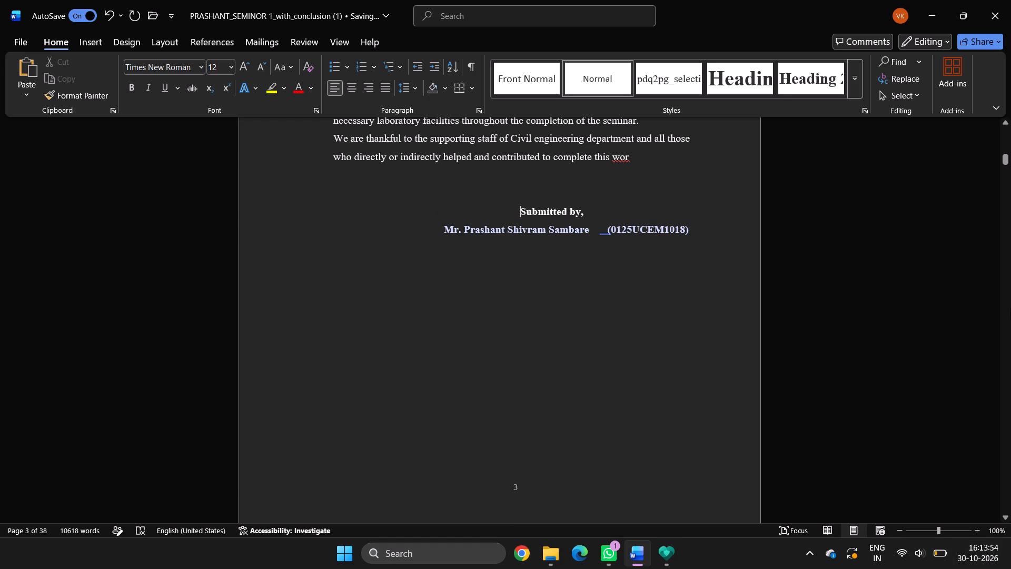
click(425, 398)
Review the acknowledgement and certificate pages, then the contents, abstract and first Chapter 1 pages, checking their layout and footer page numbers.
scroll(459, 365, up, 12)
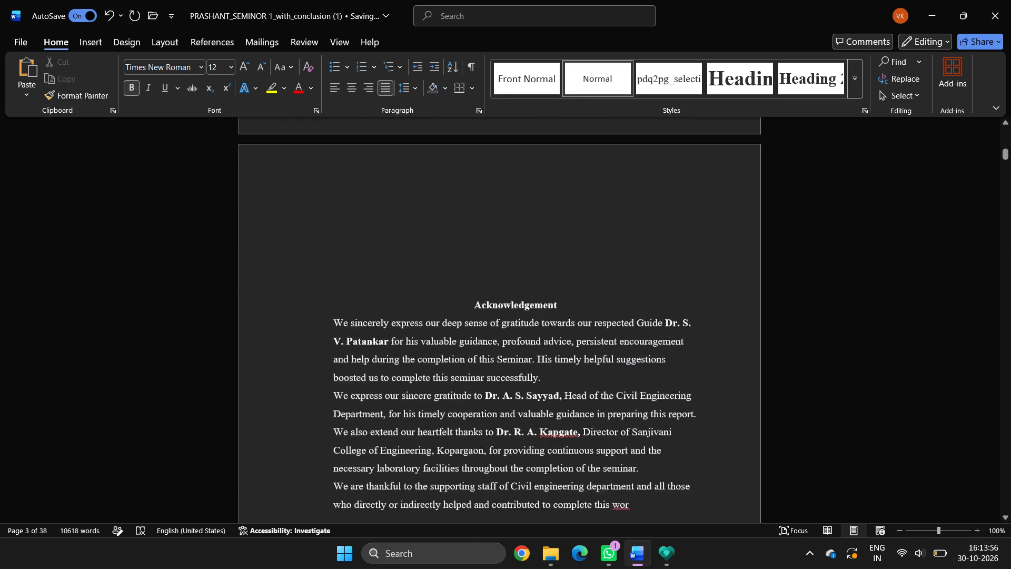
scroll(458, 364, up, 16)
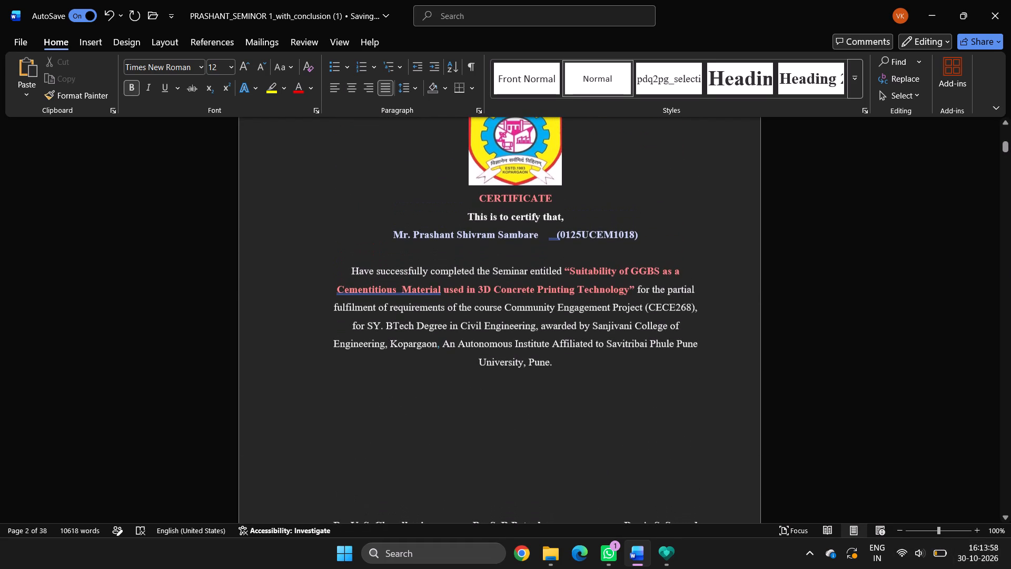
scroll(458, 364, up, 10)
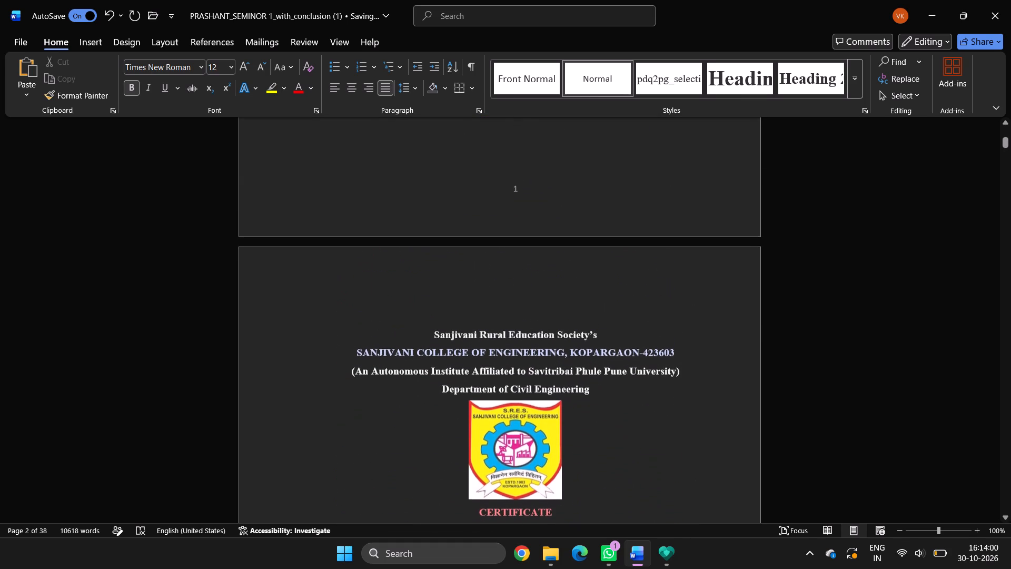
scroll(461, 385, down, 15)
scroll(653, 377, down, 5)
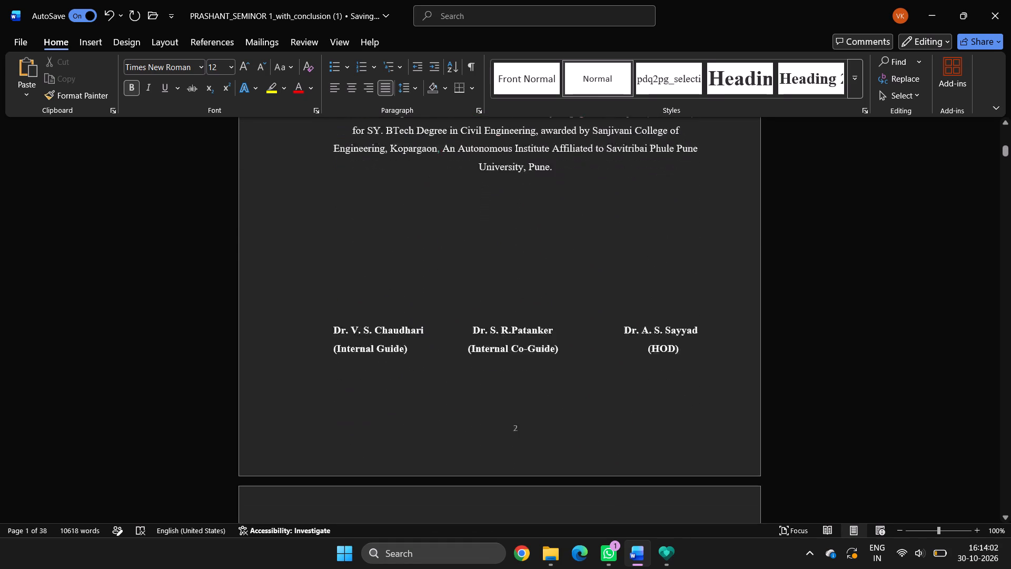
scroll(682, 394, down, 20)
scroll(682, 394, down, 8)
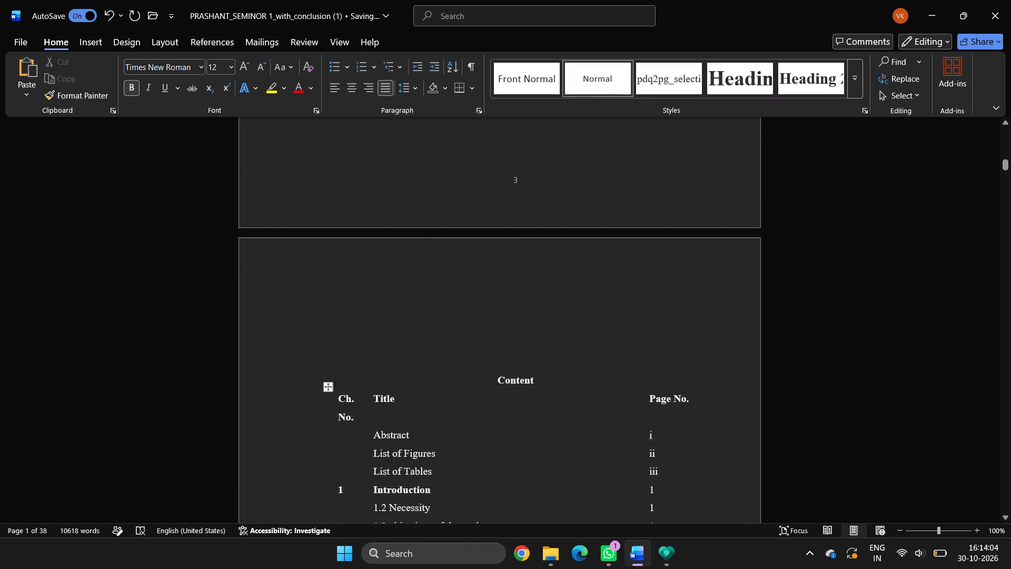
scroll(676, 414, down, 20)
scroll(676, 414, down, 15)
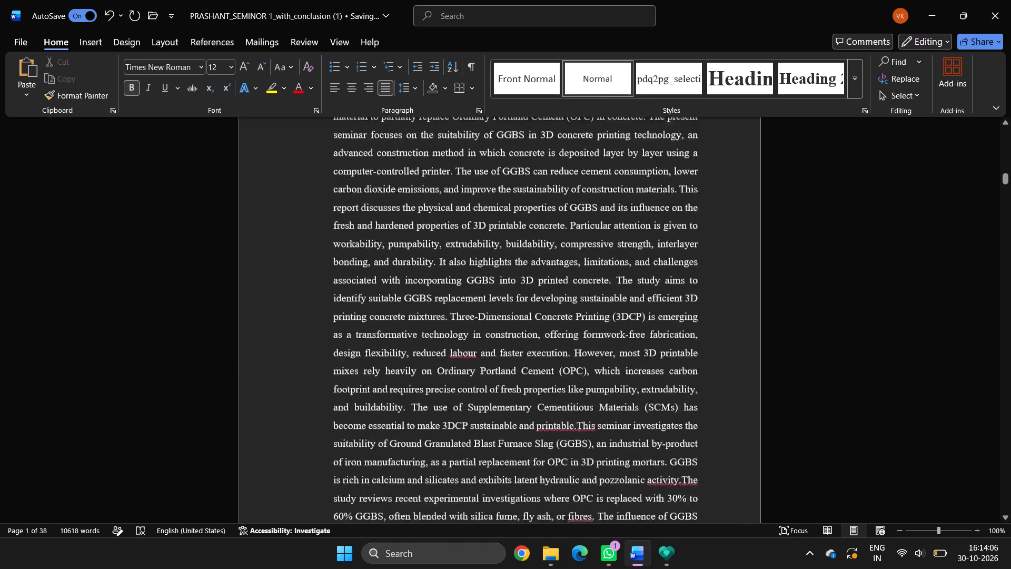
scroll(671, 419, down, 4)
scroll(671, 419, down, 20)
scroll(671, 419, down, 12)
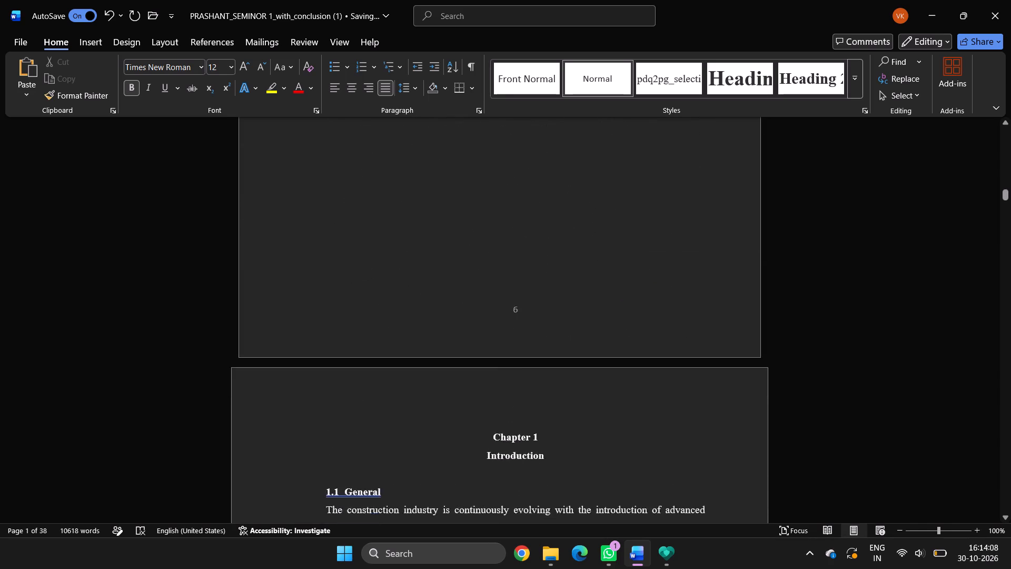
scroll(668, 430, down, 18)
scroll(667, 433, up, 1)
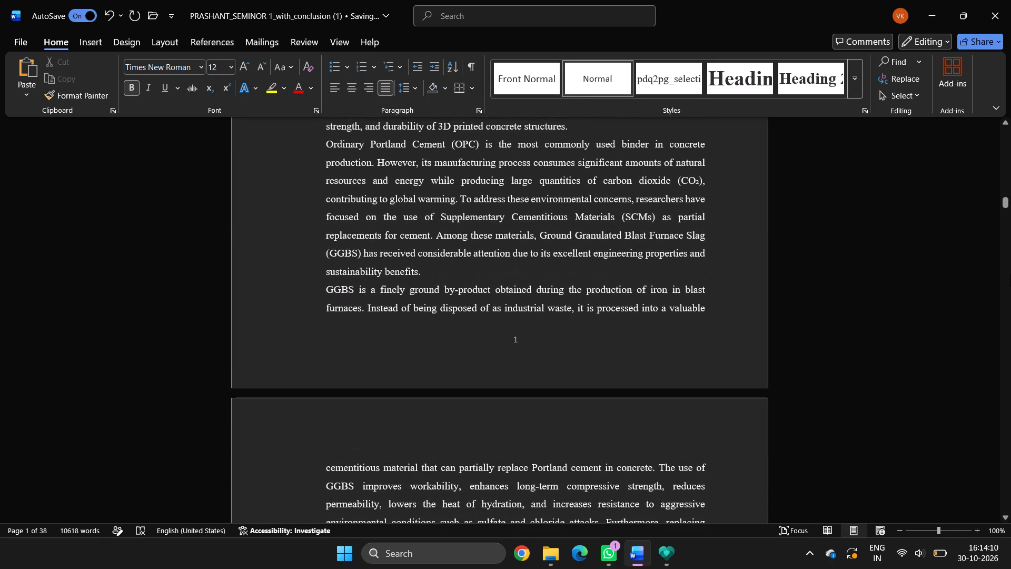
Save the seminar report.
click(798, 304)
click(441, 301)
click(462, 337)
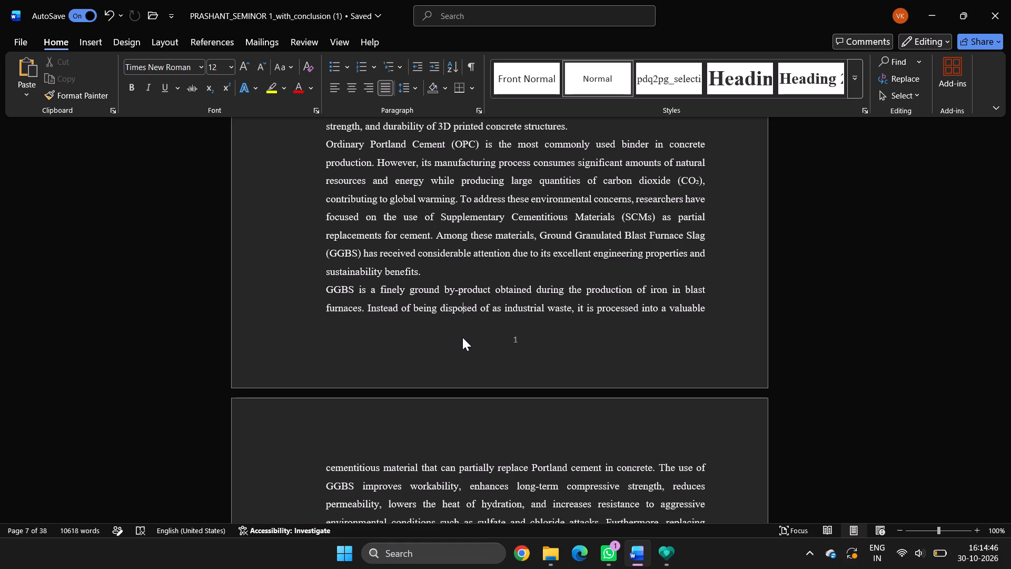
key(ctrl+s)
click(413, 310)
click(25, 40)
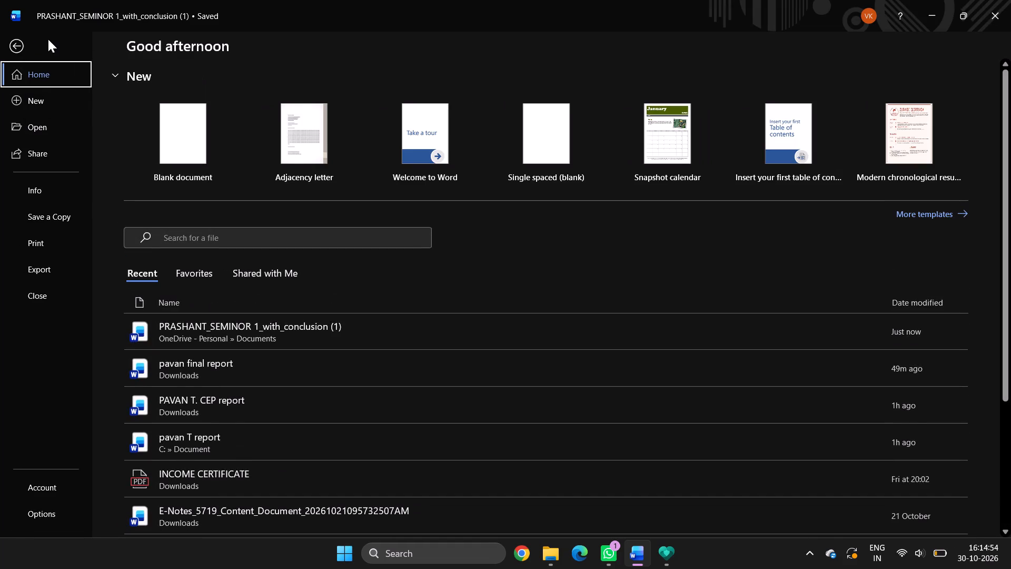
click(82, 11)
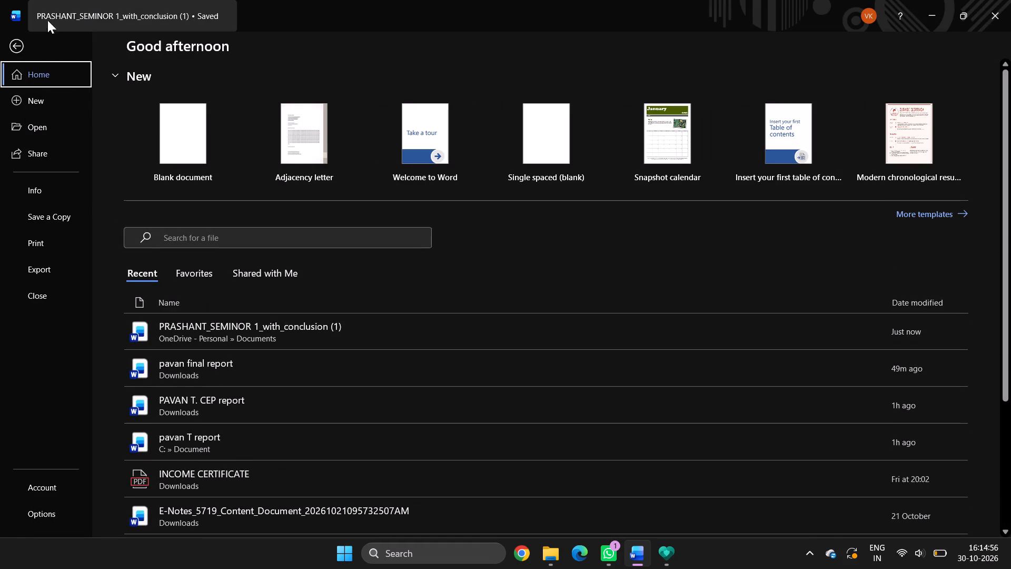
click(12, 36)
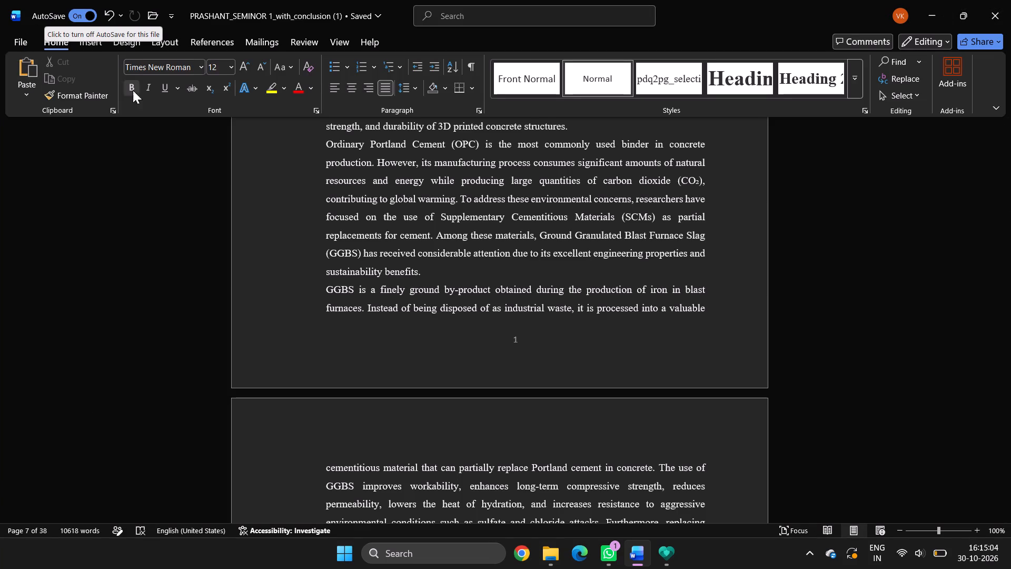
key(ctrl+s)
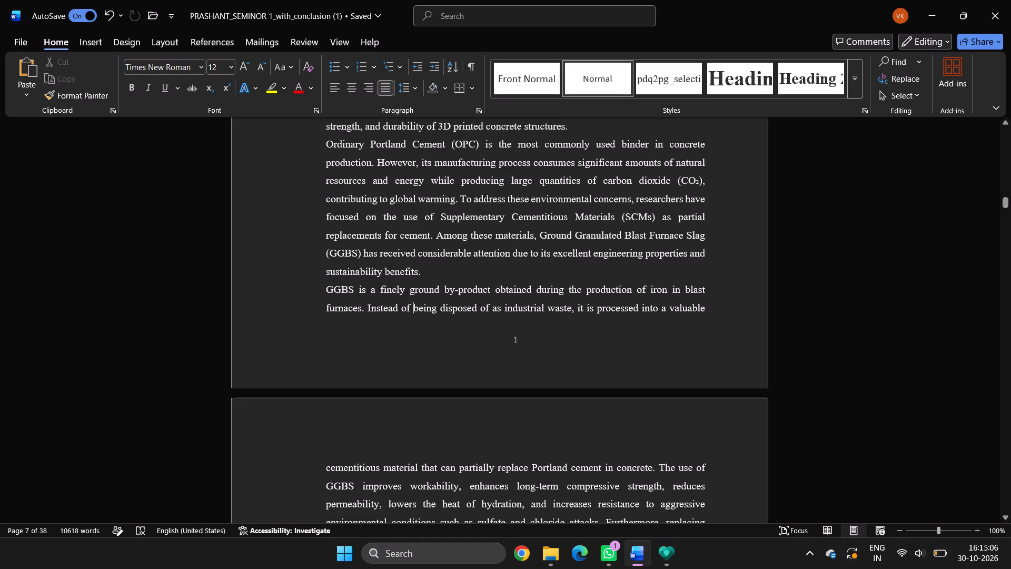
Switch to File Explorer and look over its Home view for the saved seminar report.
click(550, 552)
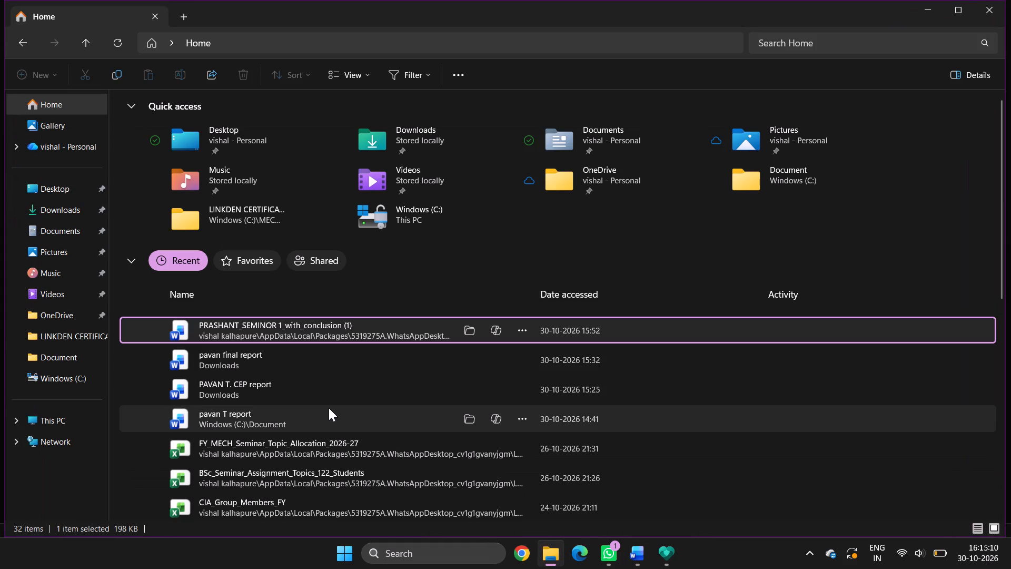
scroll(290, 356, up, 6)
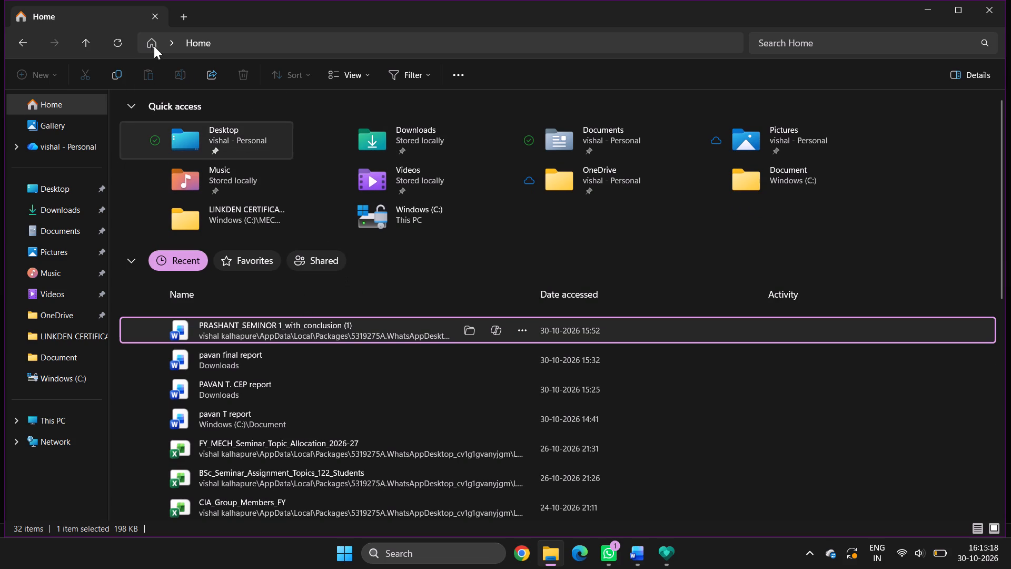
Refresh the Home view and copy the PRASHANT_SEMINOR 1_with_conclusion (1) Word file from the recent files.
click(122, 45)
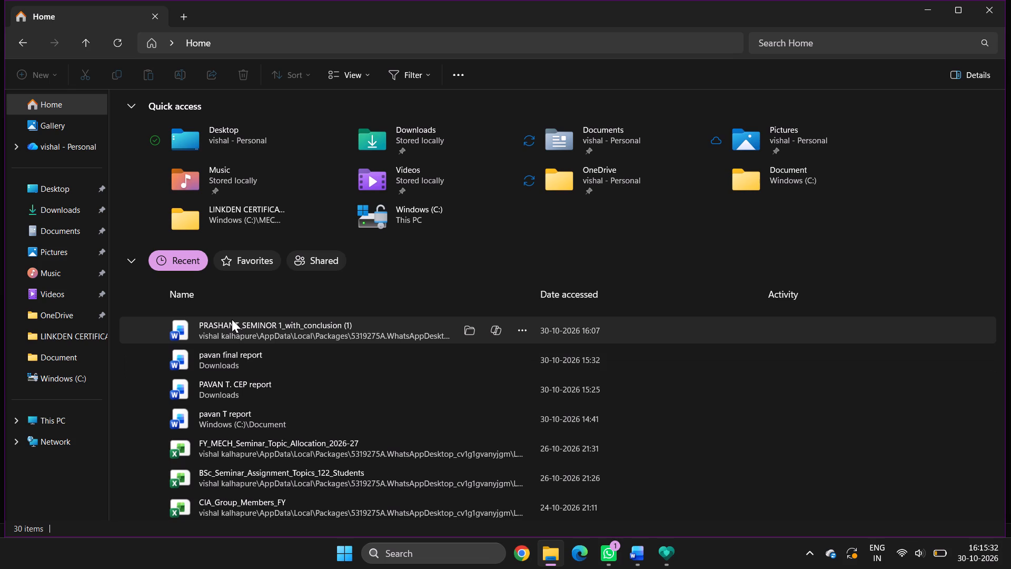
click(232, 319)
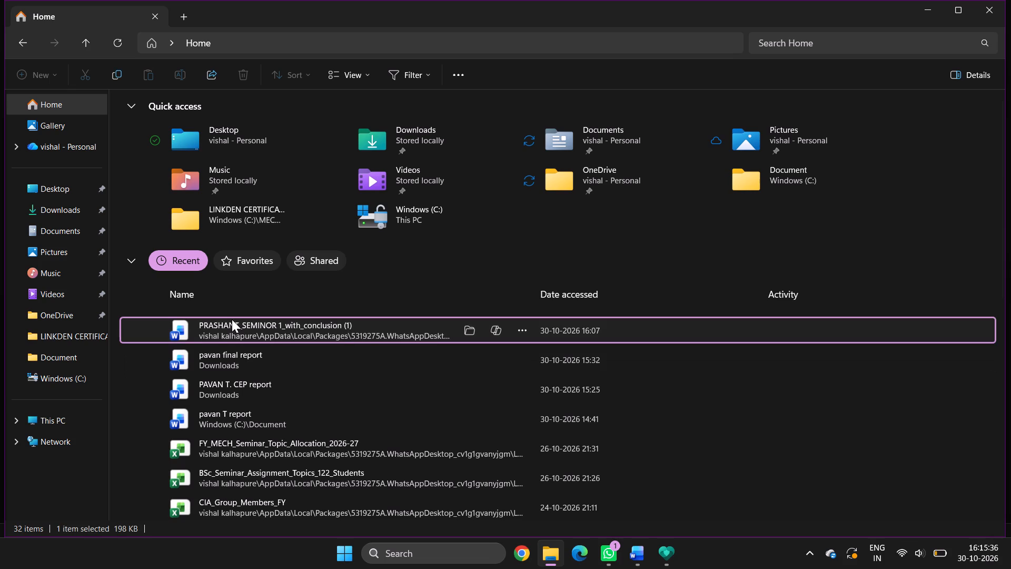
key(ctrl+c)
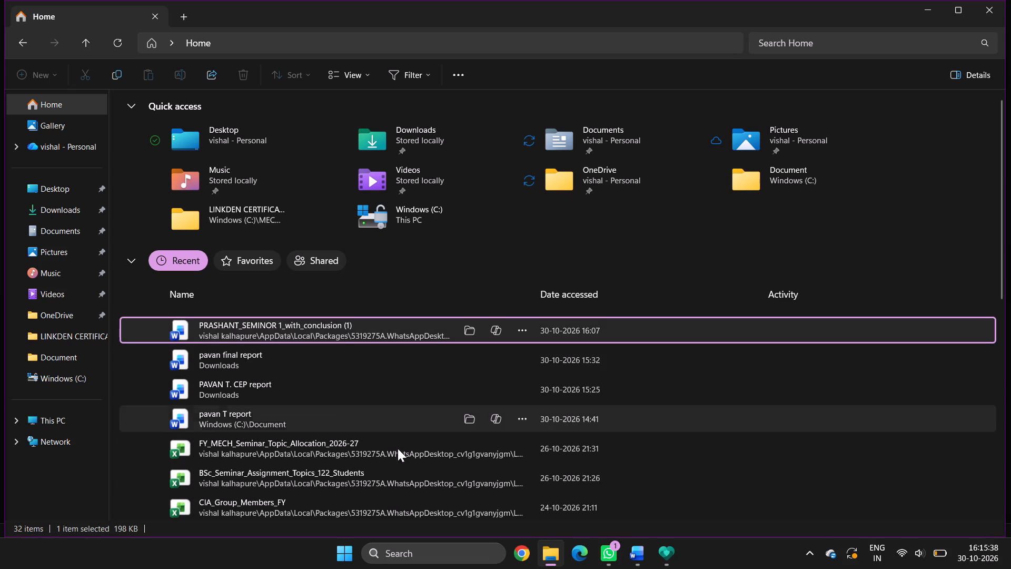